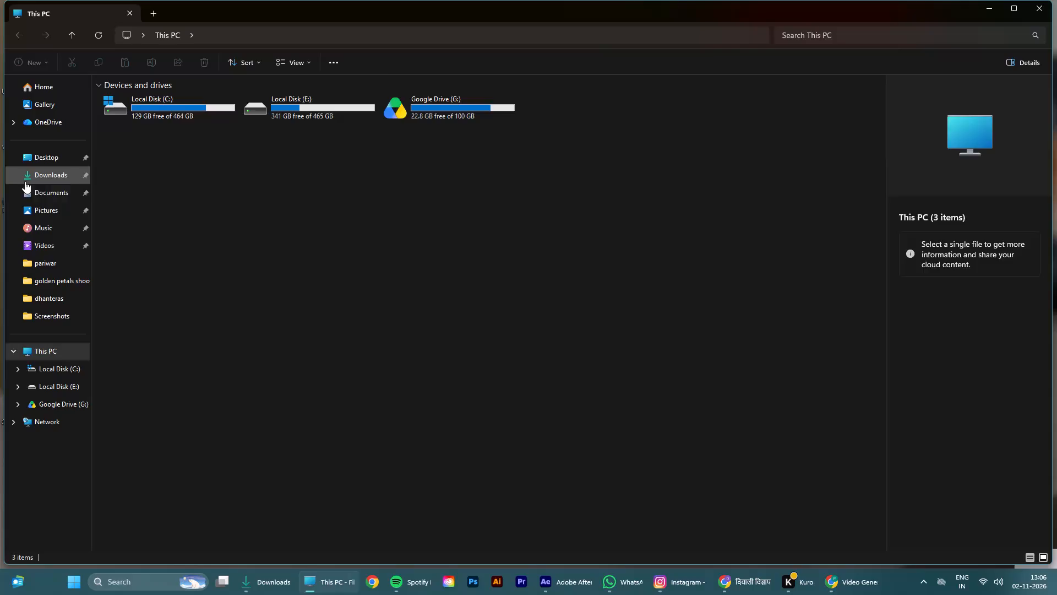
Open society.aep from the Downloads folder in After Effects, saving the changes to the currently open project.
left_click(35, 185)
left_click(40, 177)
left_click(102, 34)
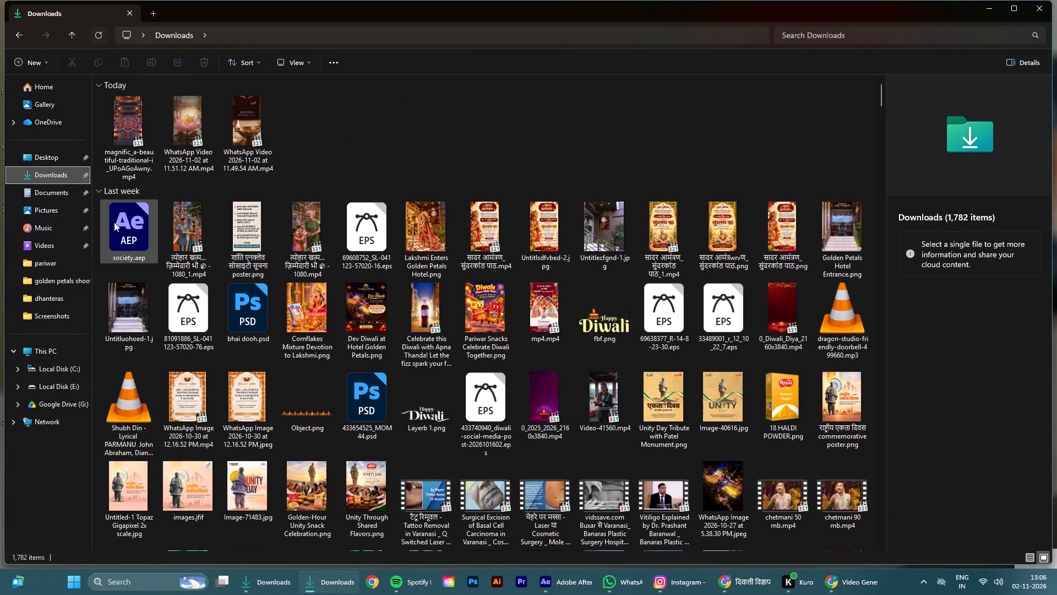
double_click(135, 225)
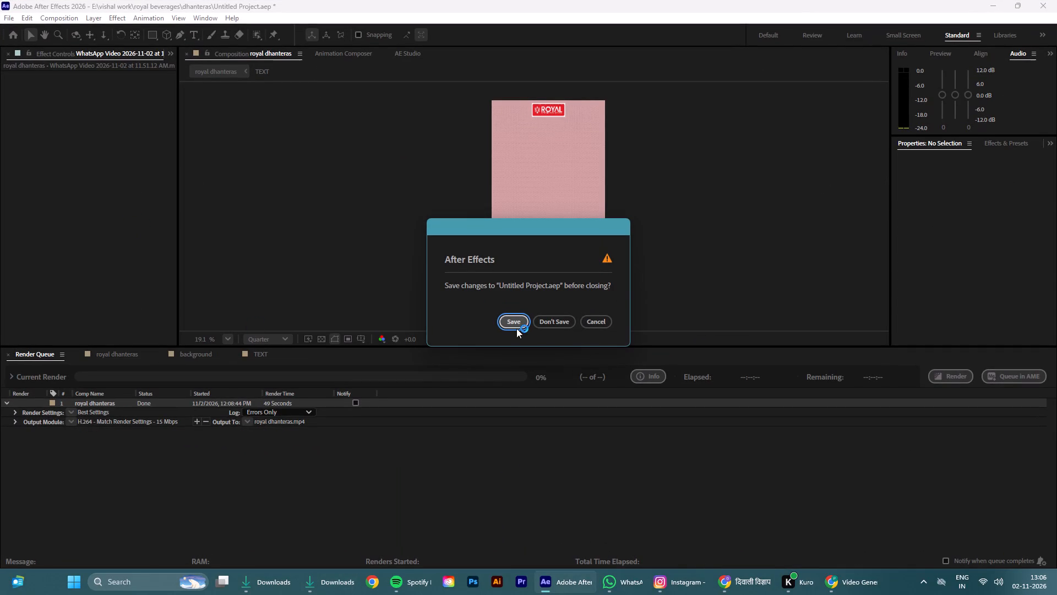
left_click(516, 323)
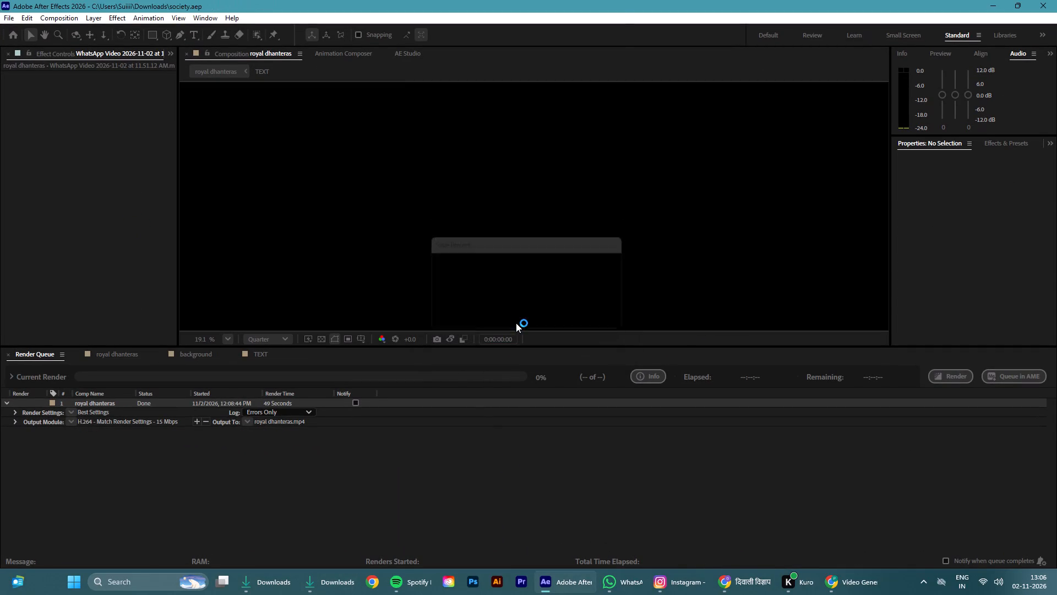
left_click(557, 372)
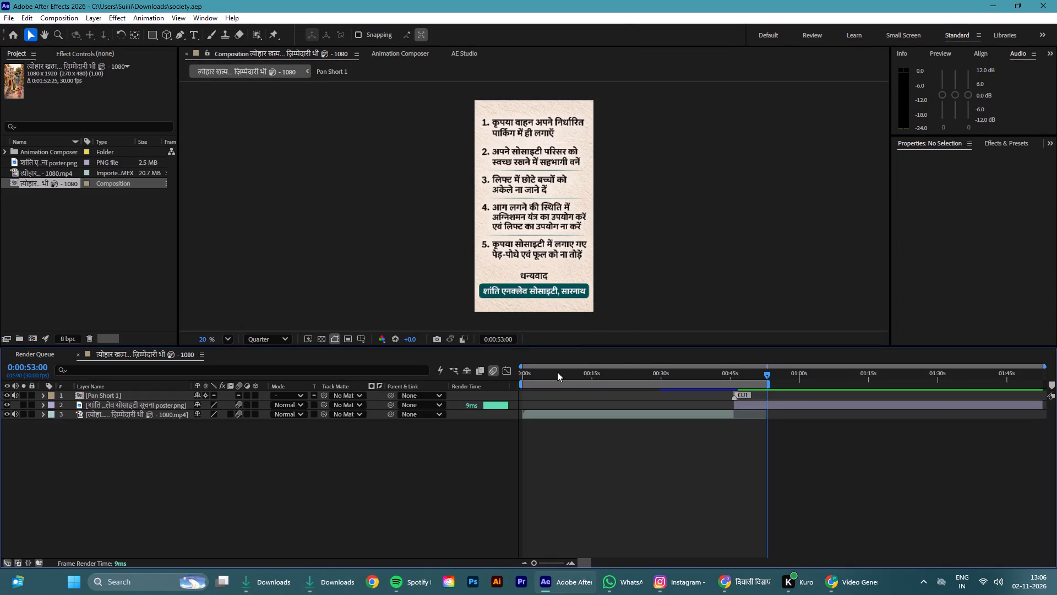
Scrub through the composition's timeline to examine the festival street footage and the closing society notice poster.
left_click_drag(559, 372, 384, 398)
left_click_drag(525, 375, 631, 387)
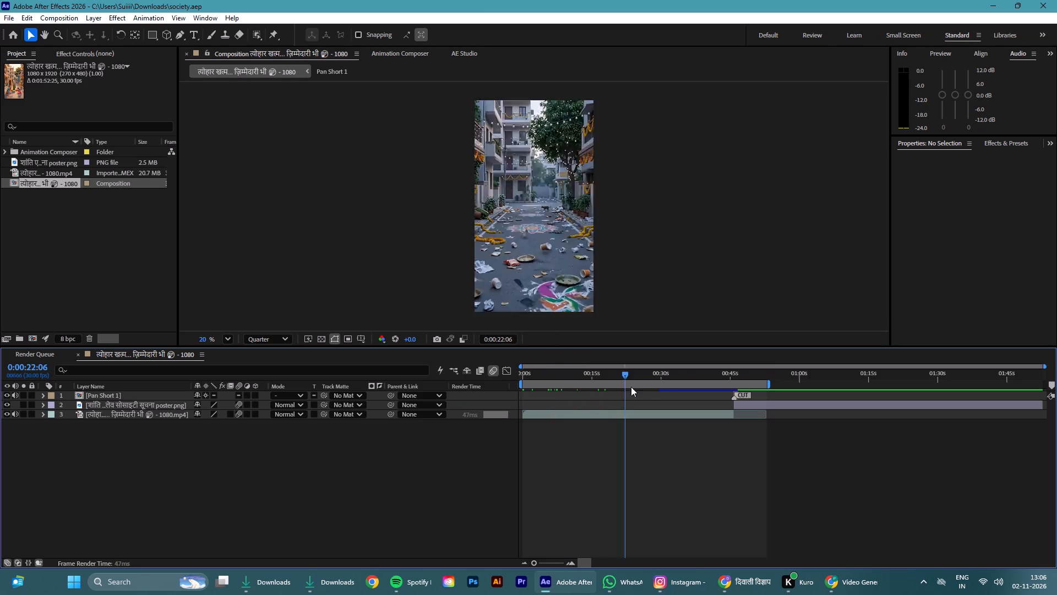
left_click_drag(631, 387, 754, 397)
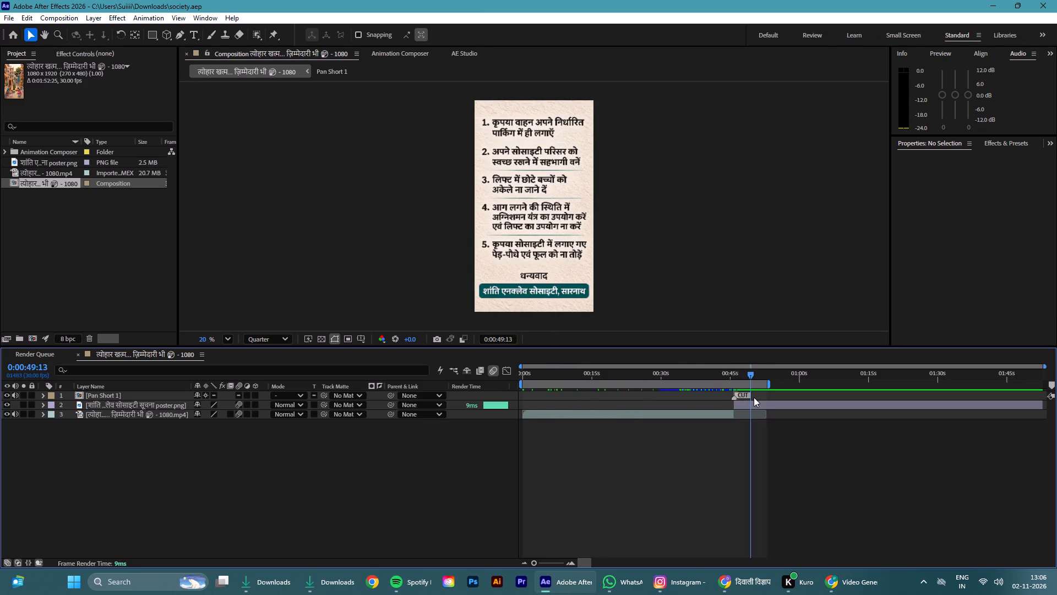
left_click_drag(754, 397, 612, 408)
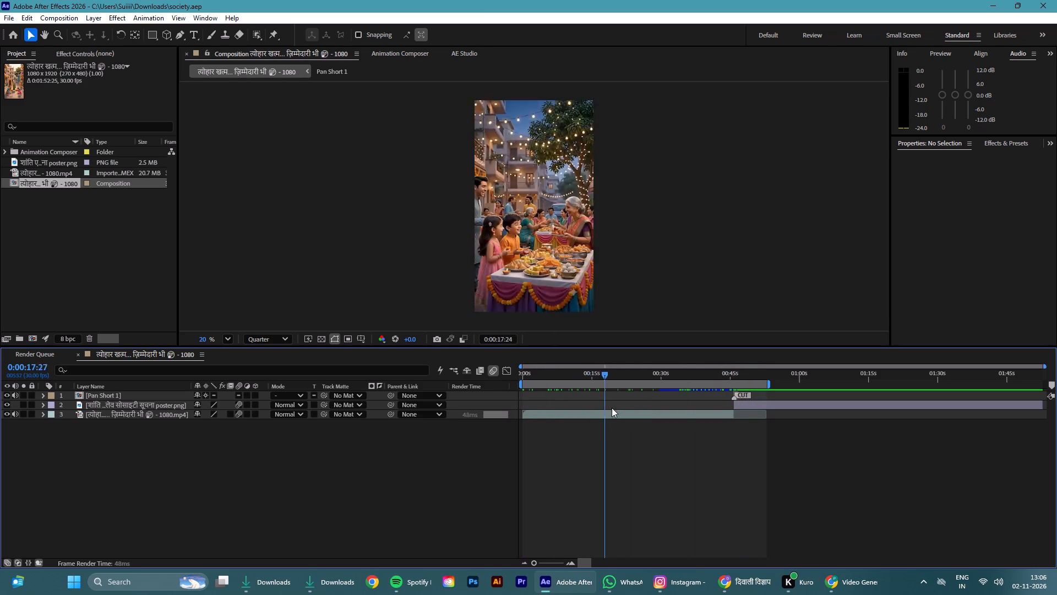
left_click_drag(612, 408, 758, 417)
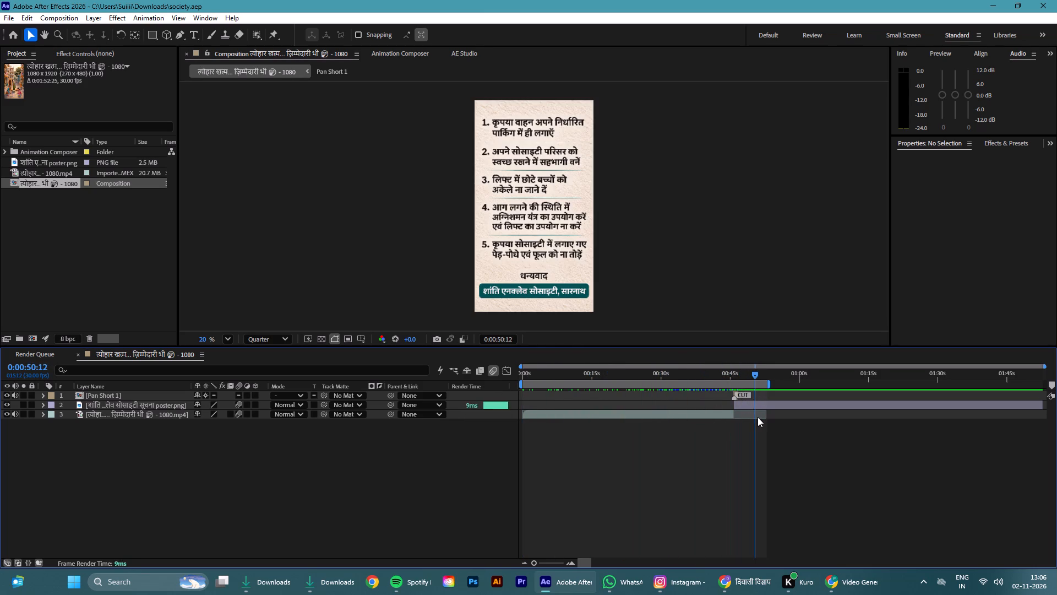
left_click_drag(758, 417, 749, 423)
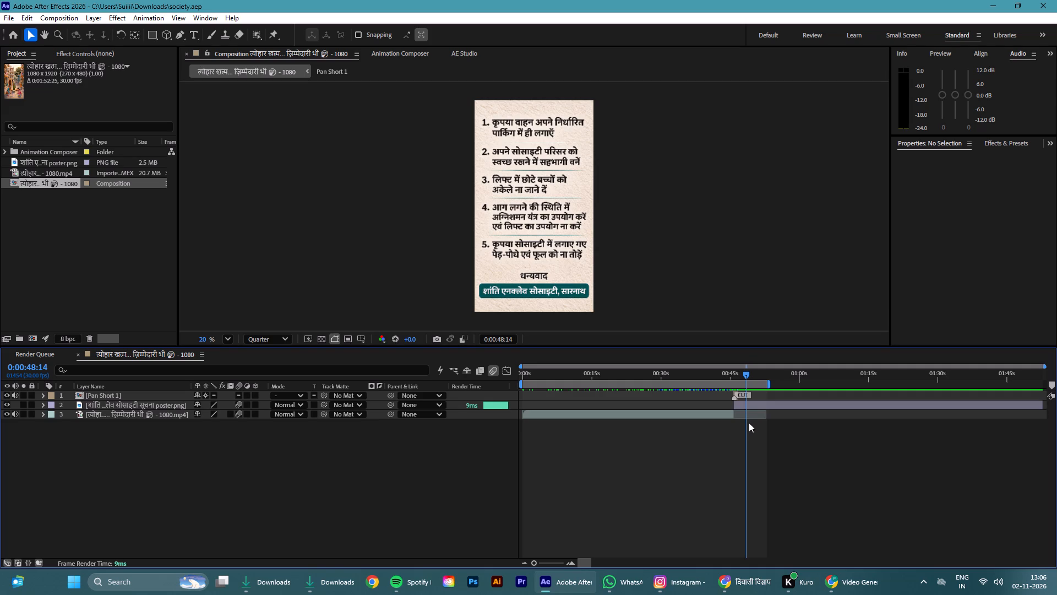
left_click_drag(749, 423, 633, 445)
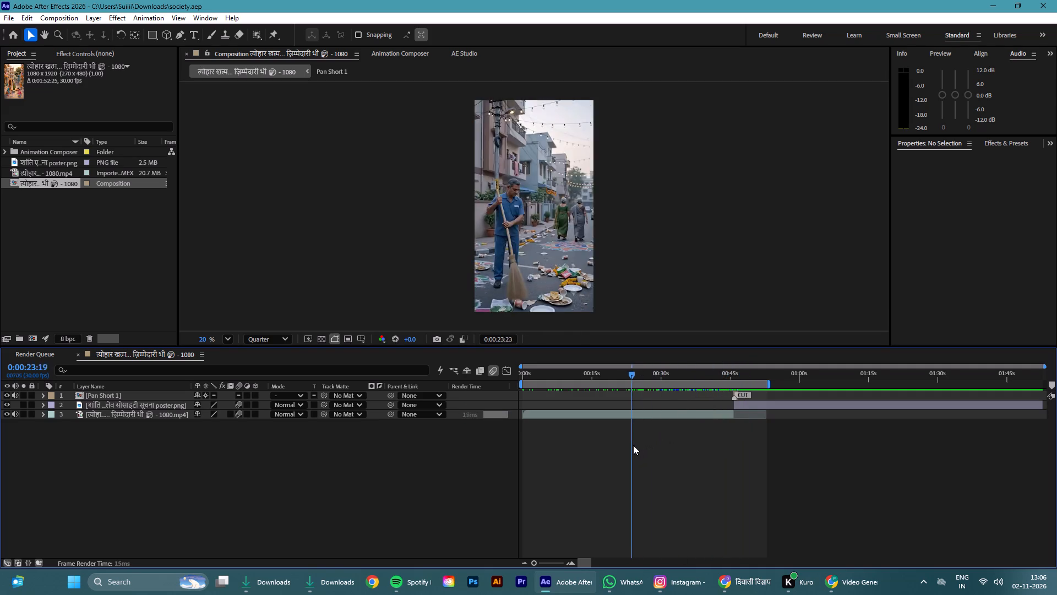
left_click_drag(633, 445, 508, 475)
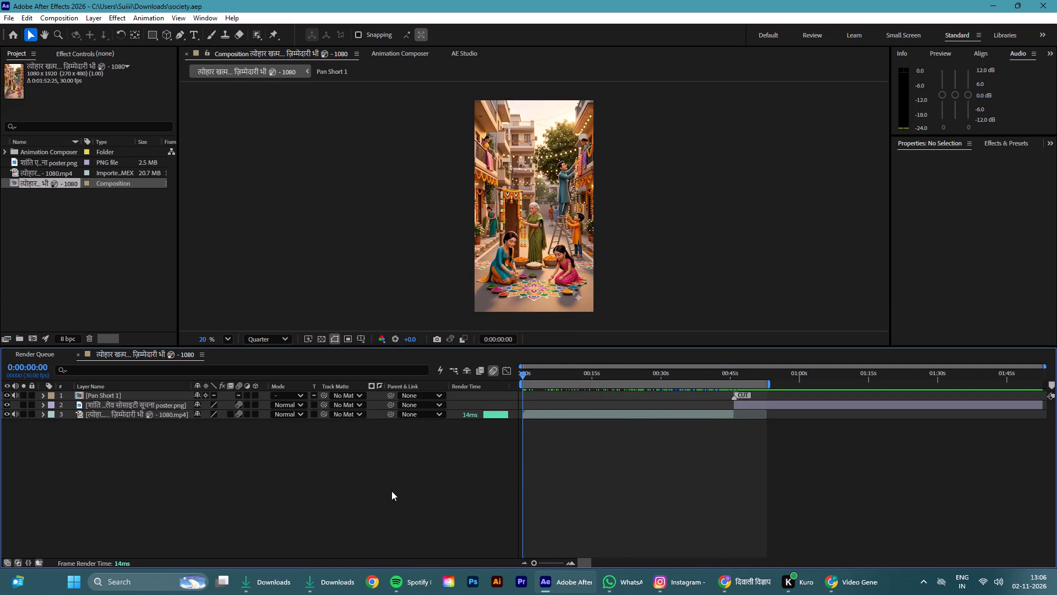
left_click(313, 495)
left_click_drag(524, 375, 738, 388)
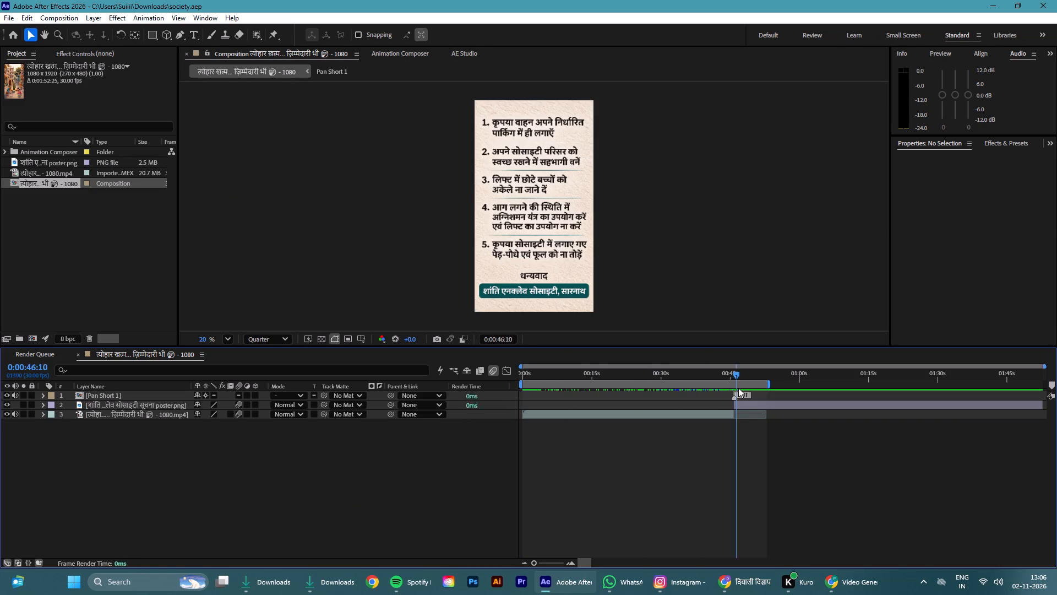
left_click_drag(738, 388, 751, 390)
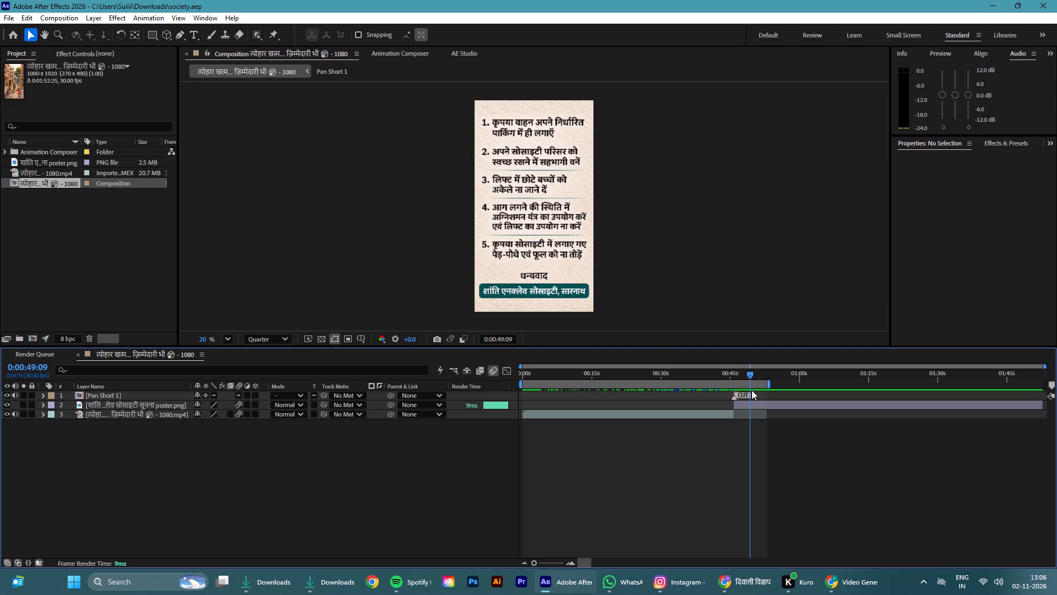
left_click_drag(751, 390, 480, 412)
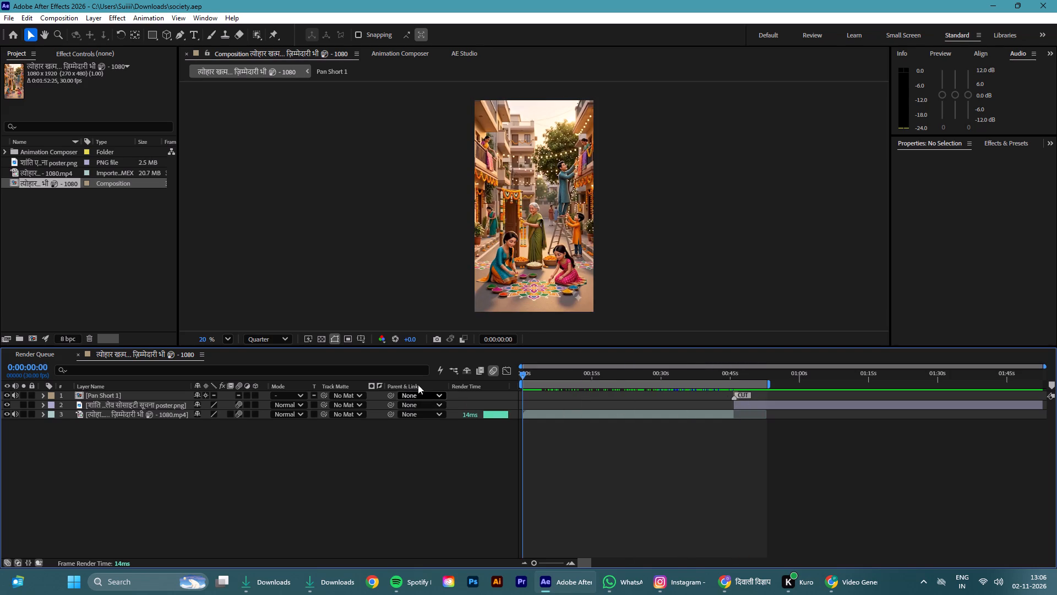
Close the extra Downloads window in File Explorer and return to After Effects.
left_click(331, 592)
left_click(1037, 10)
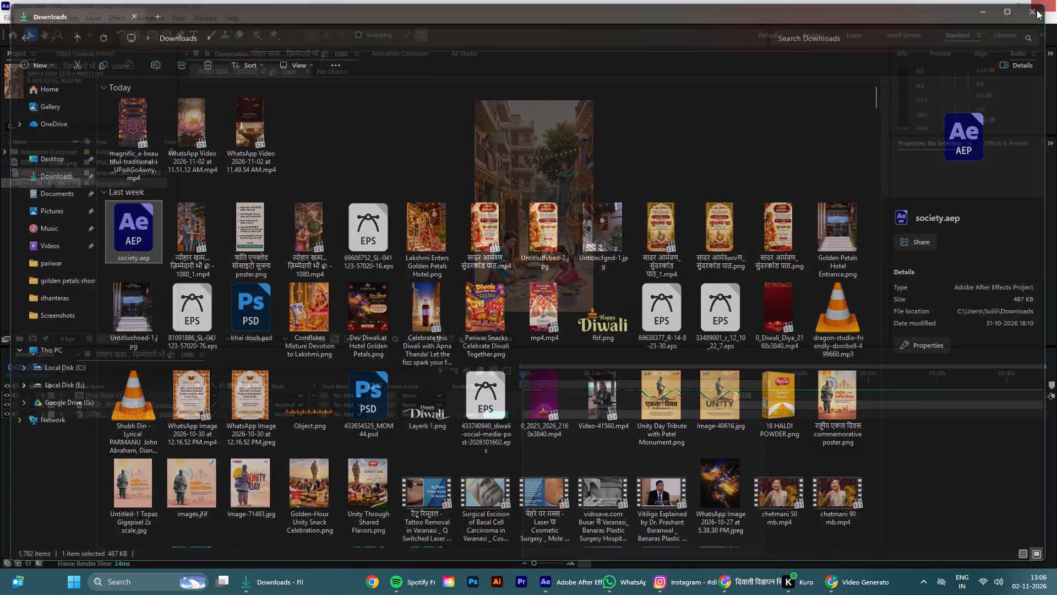
left_click(394, 473)
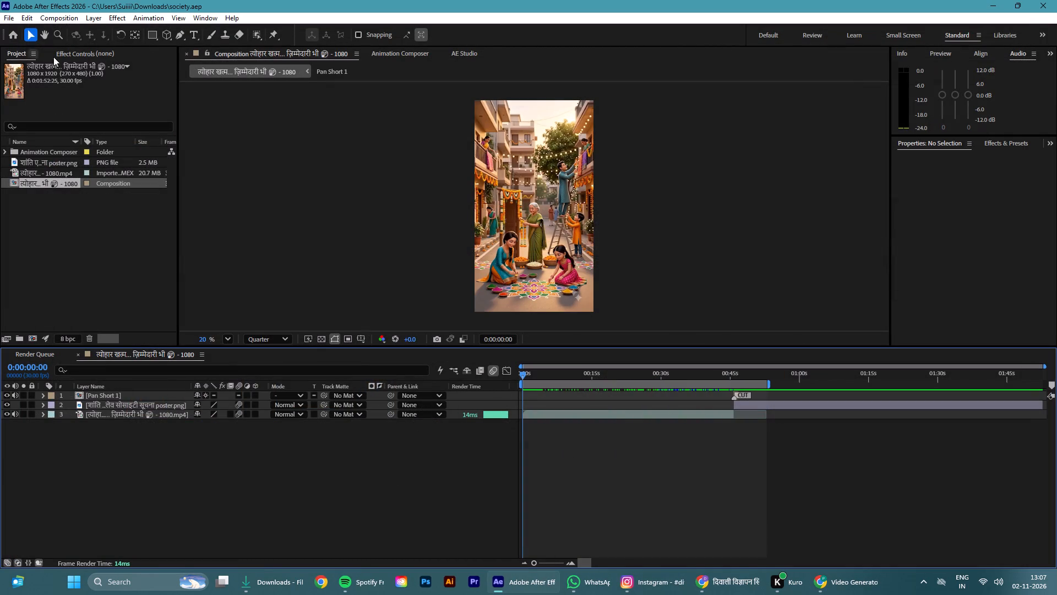
Draw a wide, thin rectangle shape across the top of the frame on its own new layer, and deselect it.
left_click(152, 33)
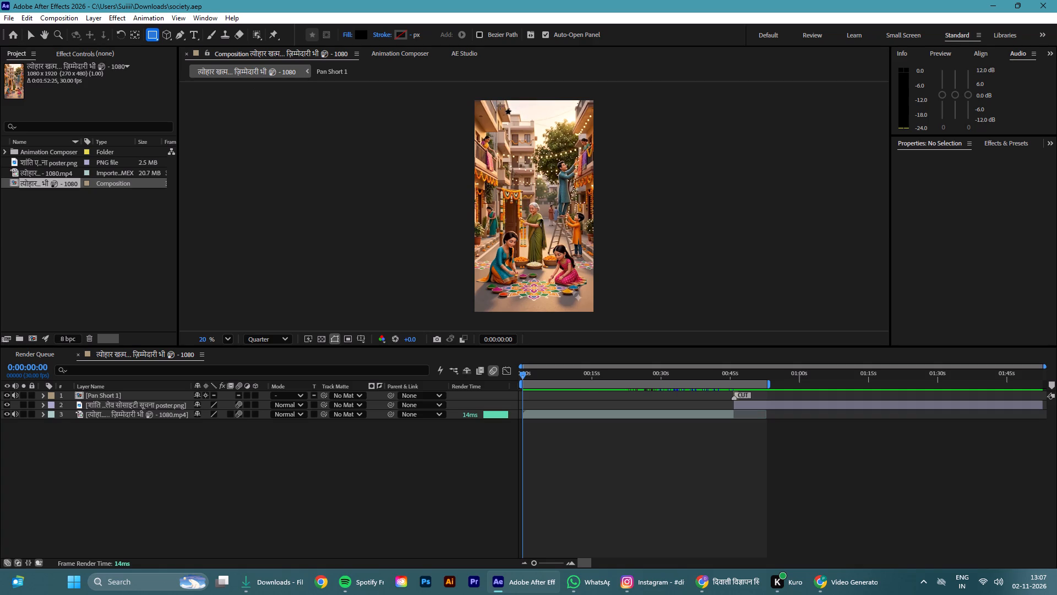
left_click_drag(500, 106, 552, 119)
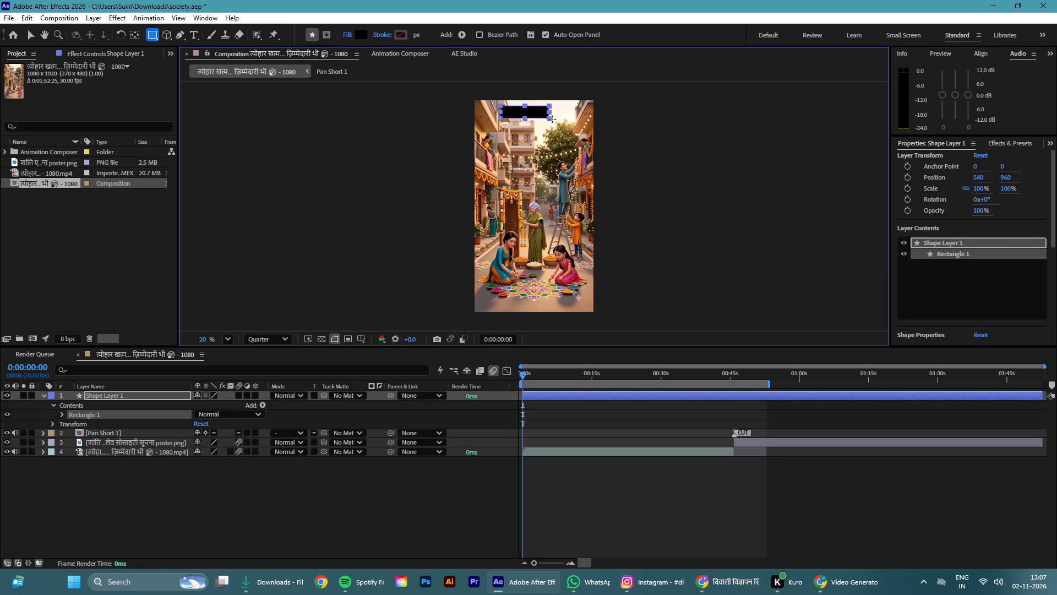
left_click_drag(552, 119, 575, 120)
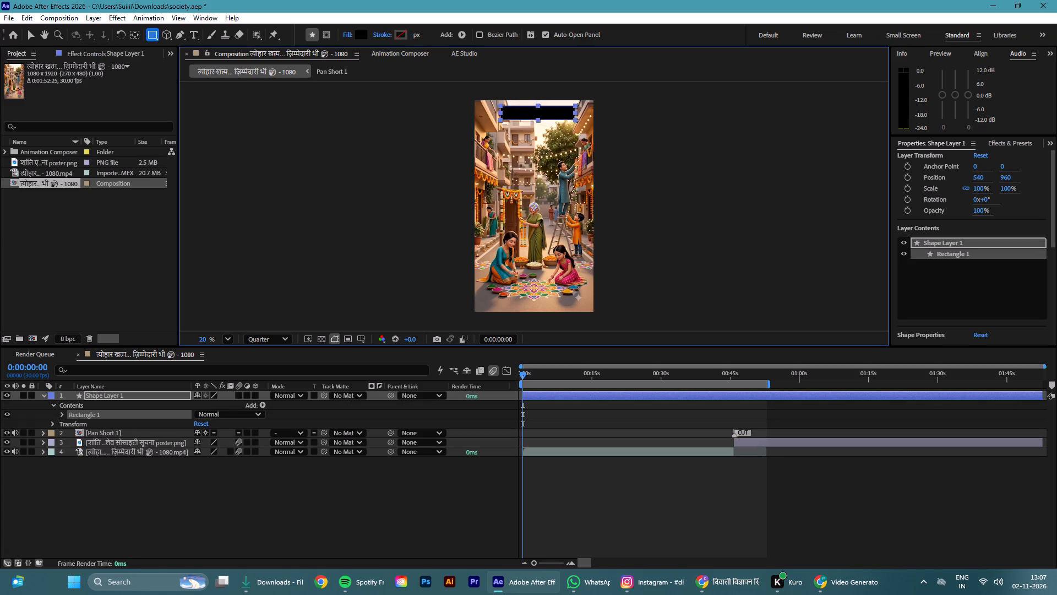
left_click_drag(575, 120, 577, 121)
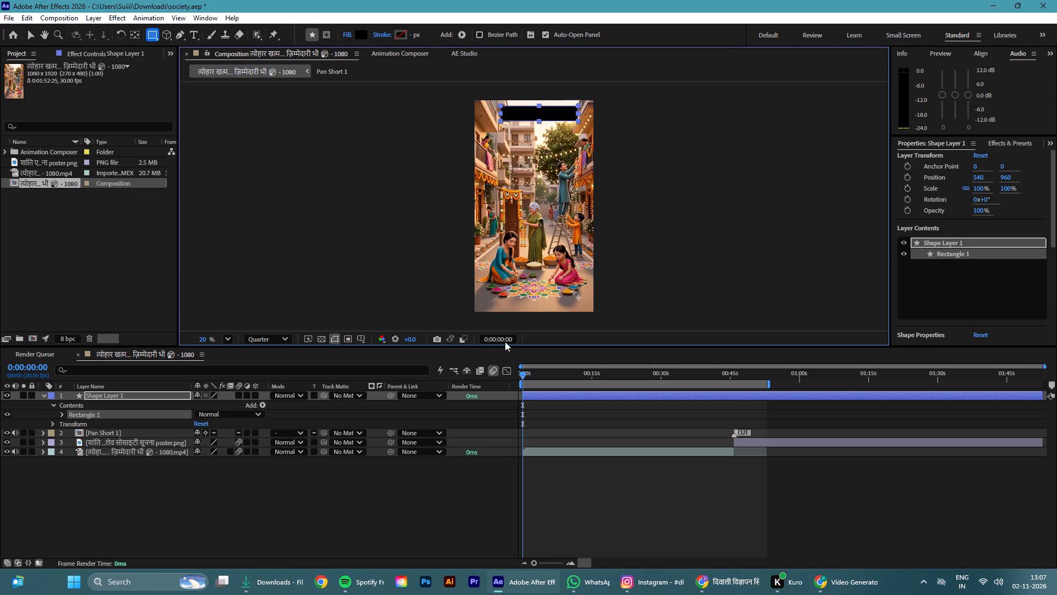
scroll(924, 207, "up", 7)
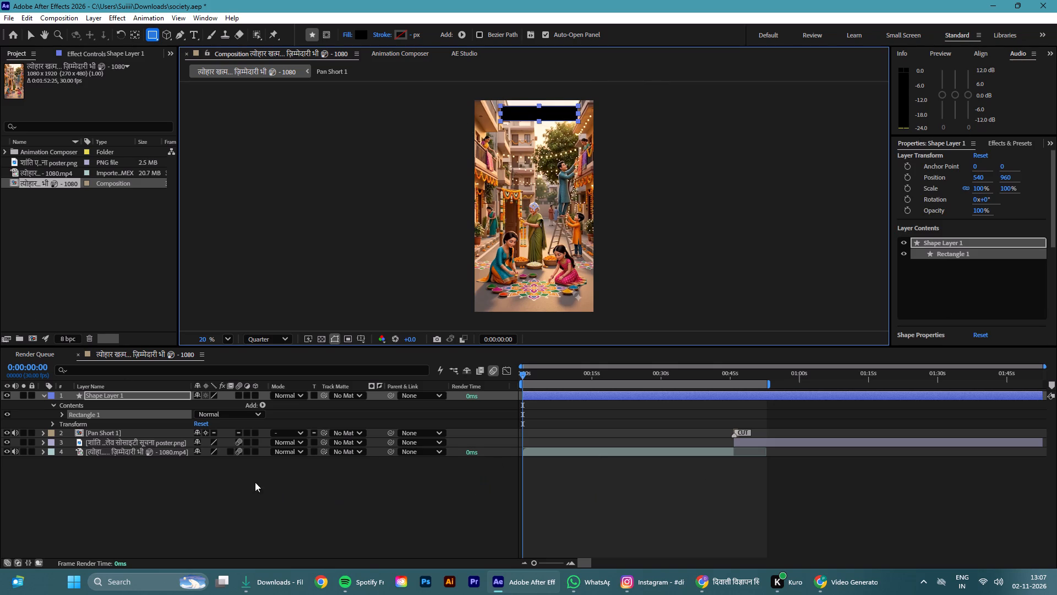
left_click(36, 29)
left_click(388, 499)
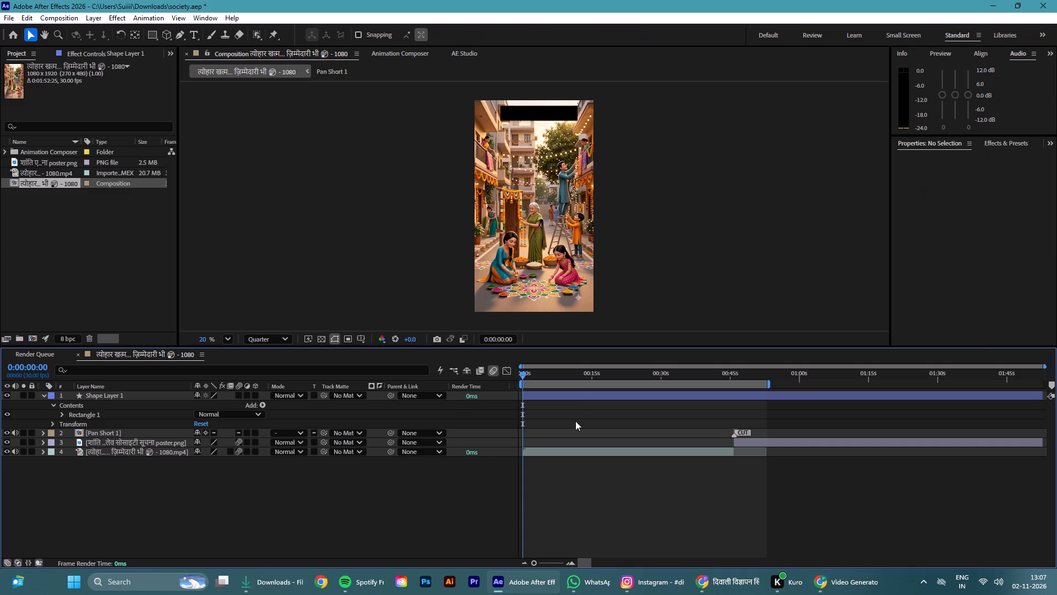
Center the rectangle shape layer horizontally in the composition.
left_click(557, 398)
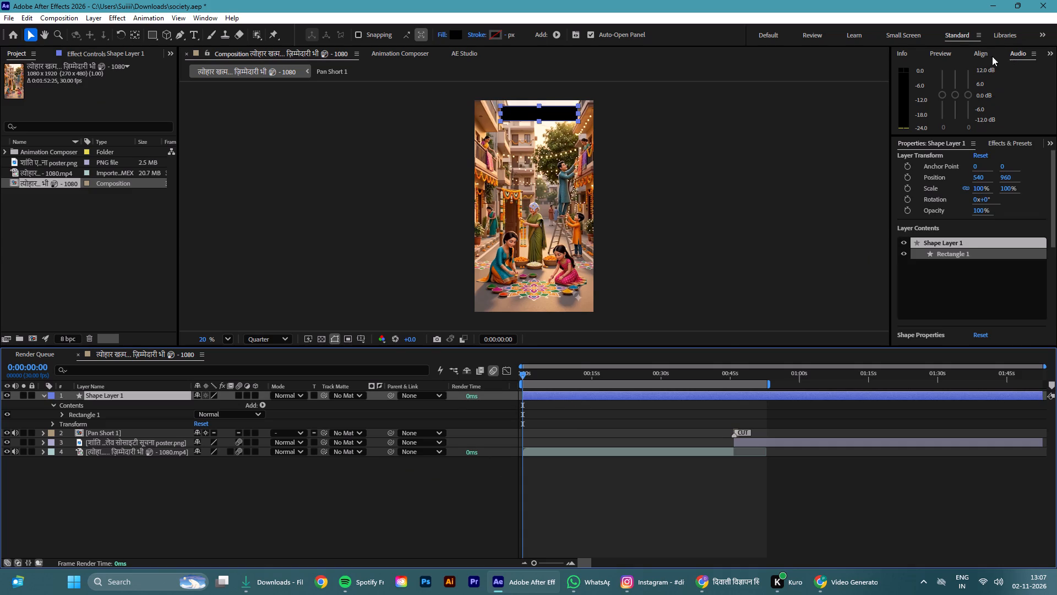
left_click(987, 50)
left_click(923, 87)
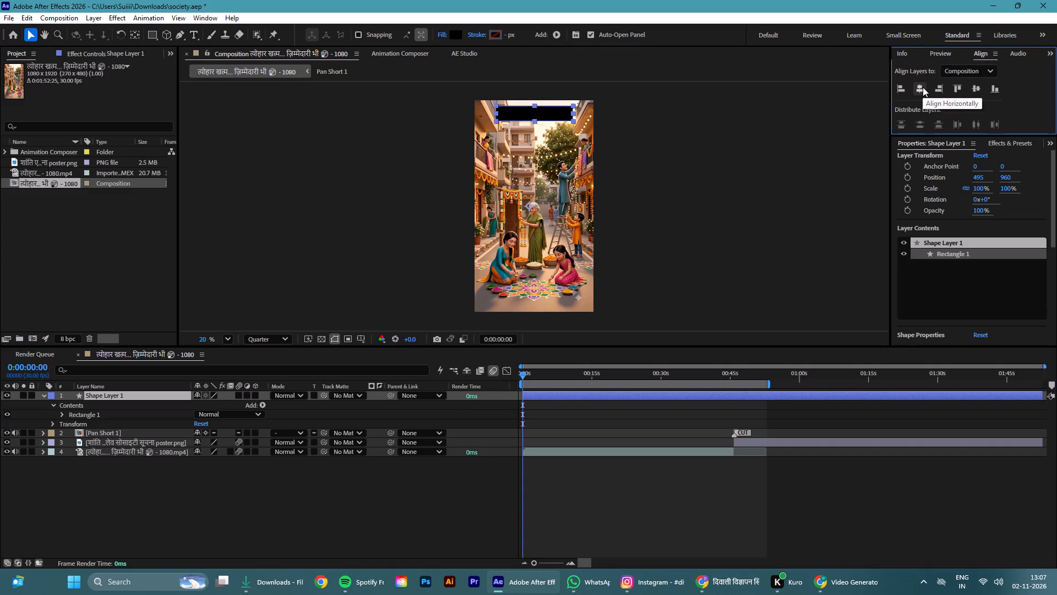
left_click(343, 494)
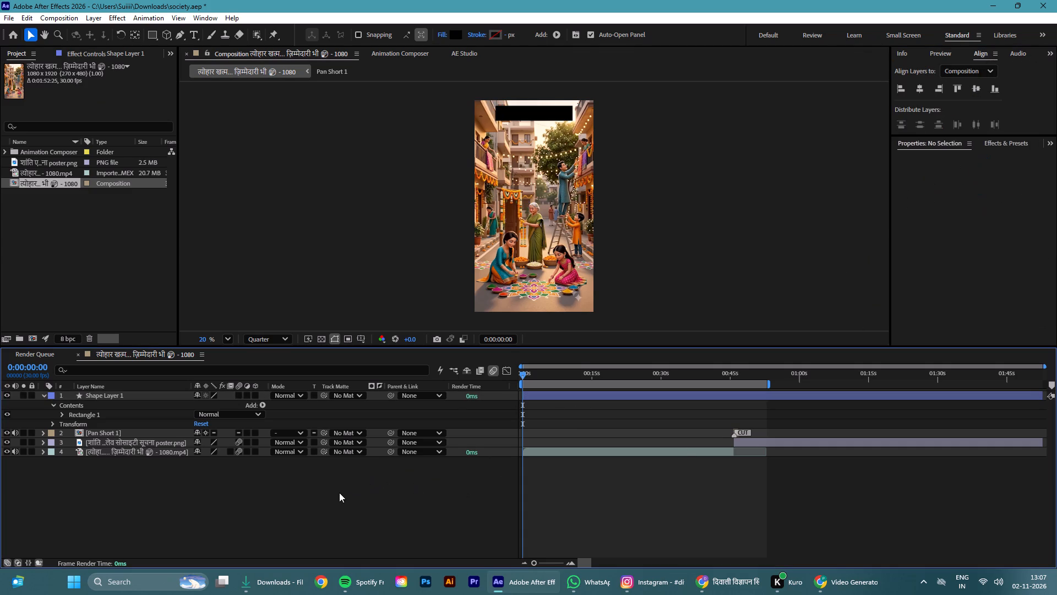
Set the rectangle's fill to a light golden yellow, sampling the marigold decorations in the footage and lightening the color.
left_click(129, 398)
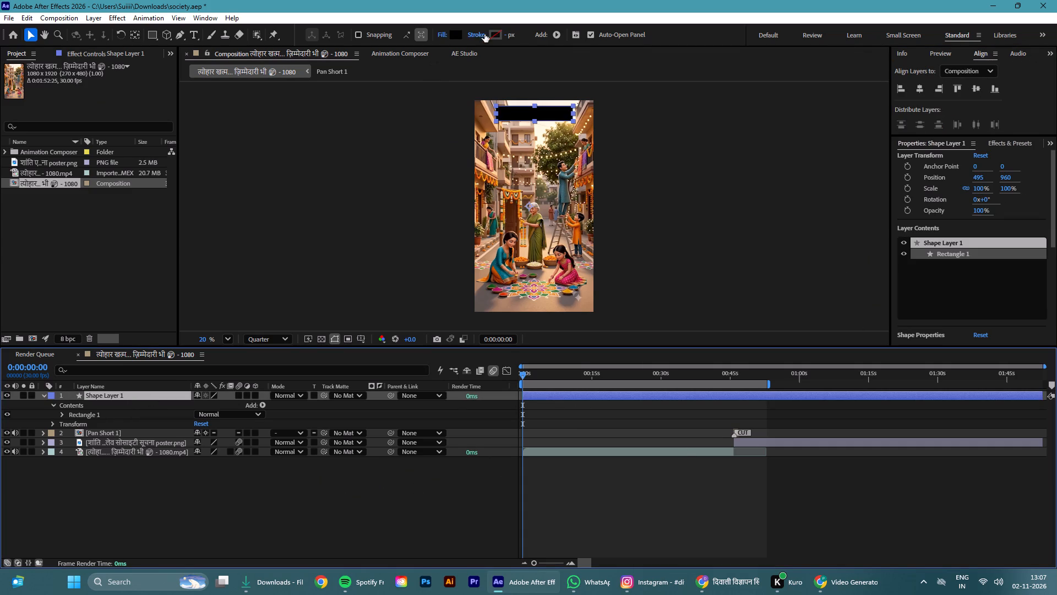
left_click(455, 34)
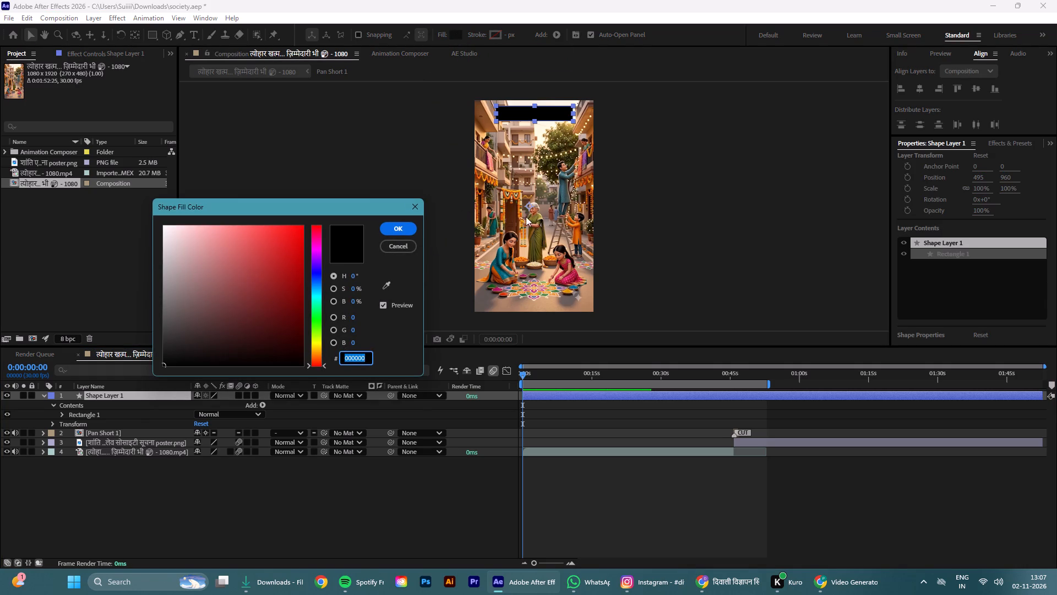
left_click(389, 282)
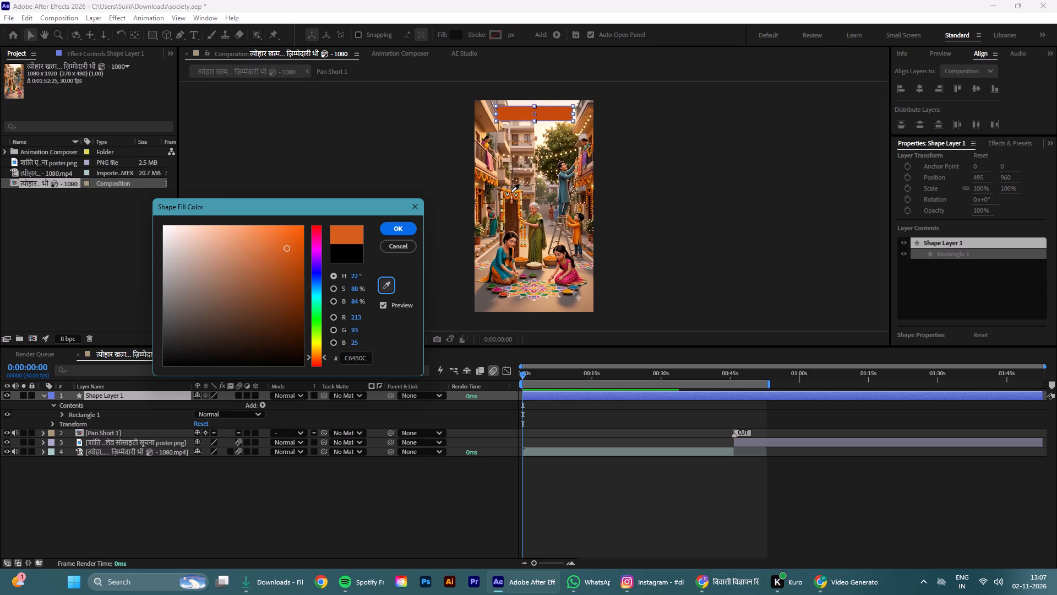
left_click(515, 191)
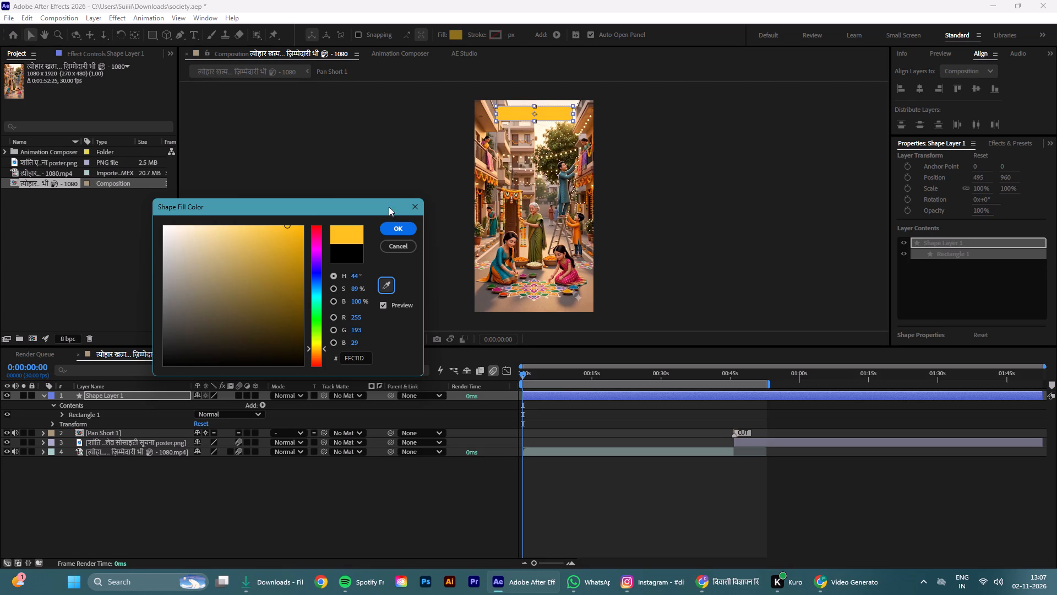
left_click_drag(238, 227, 243, 210)
left_click(396, 226)
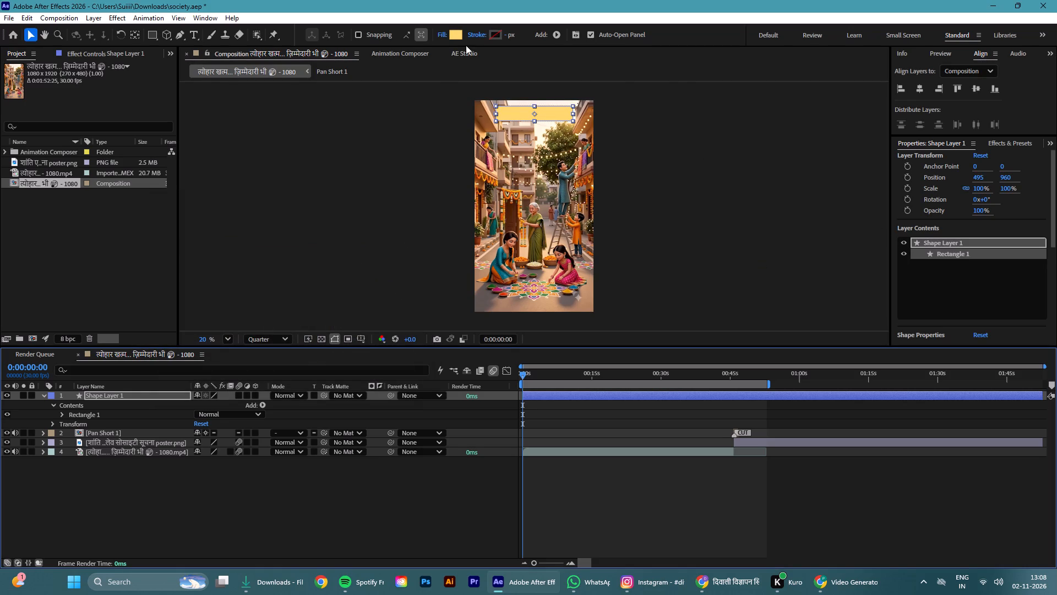
Align the yellow rectangle horizontally to the composition again.
left_click(918, 91)
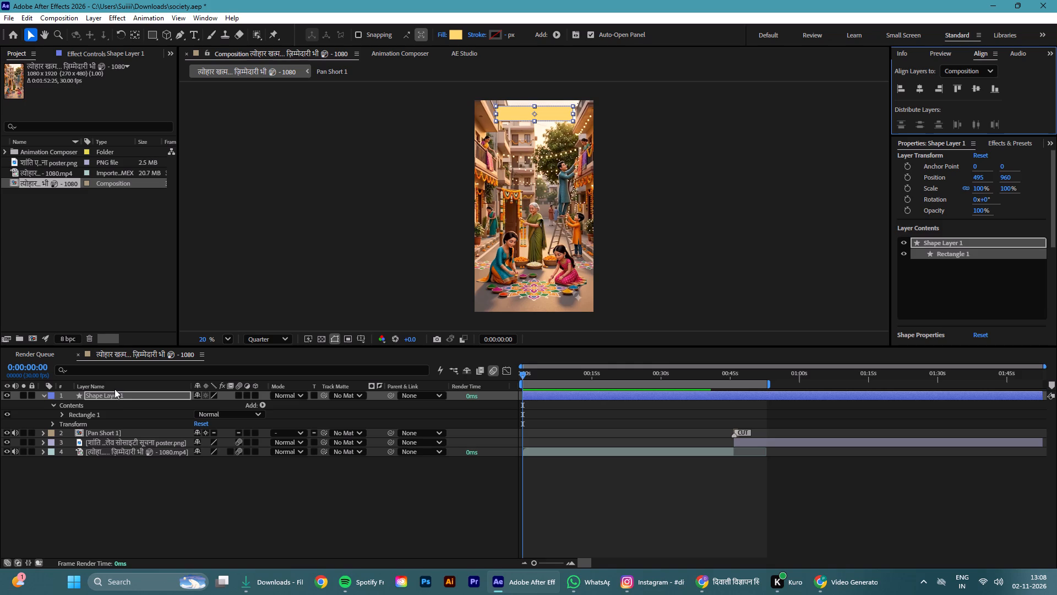
Scale the yellow rectangle's shape layer up to 106%.
key("s")
key("s")
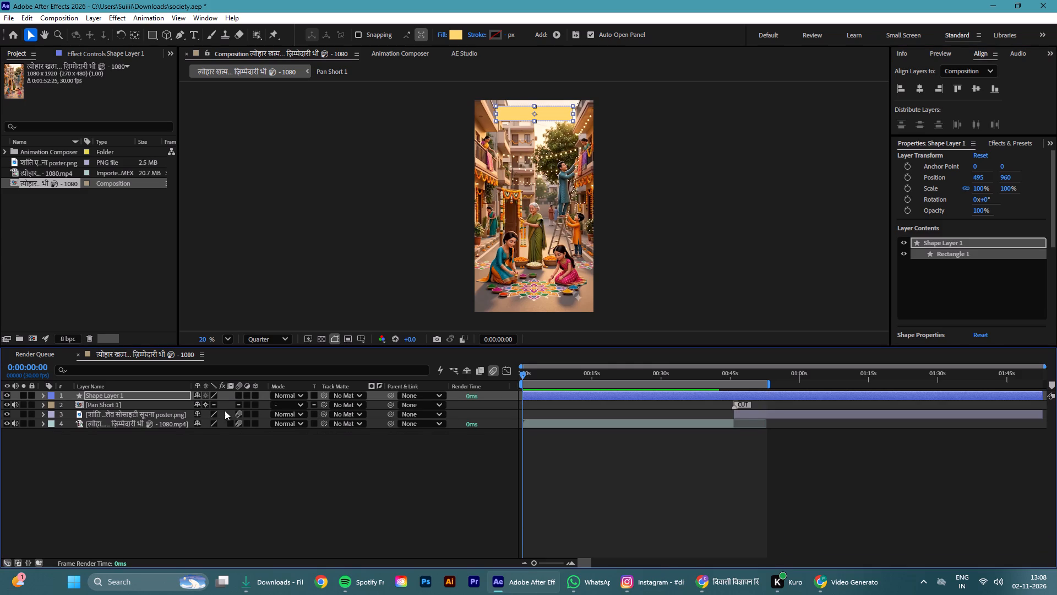
key("s")
key("s")
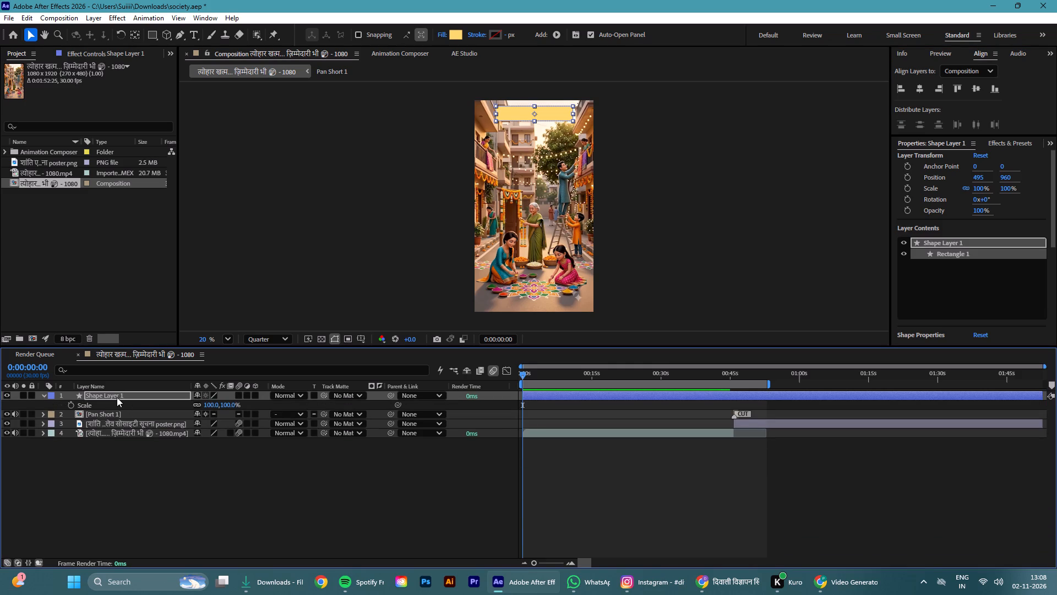
left_click(117, 395)
left_click(228, 406)
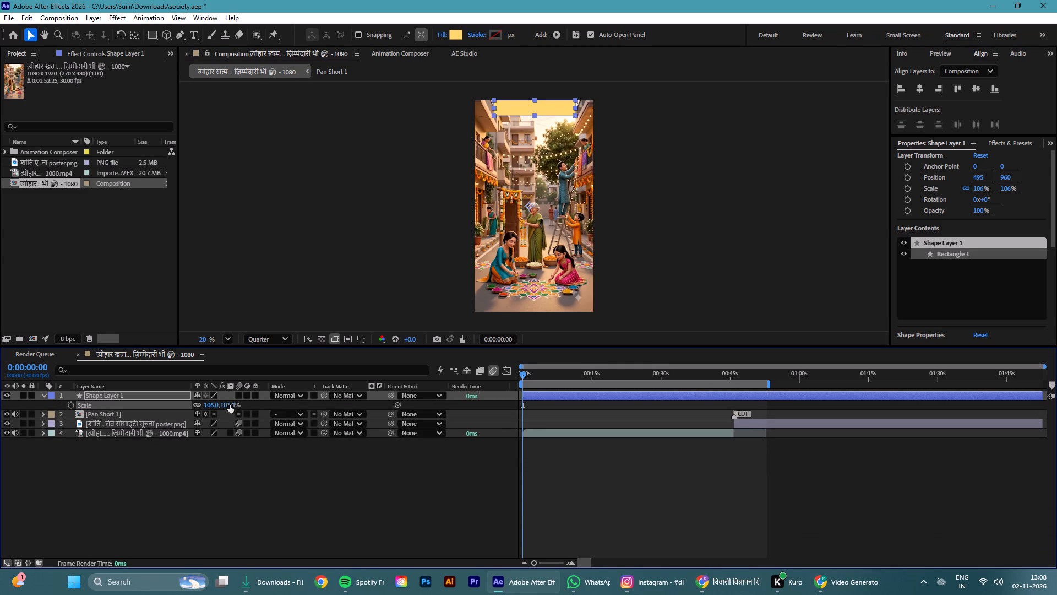
Nudge the rectangle layer down to a Y position of 1010, centre it horizontally in the composition, and deselect it.
key("shift+Down")
key("shift+Down")
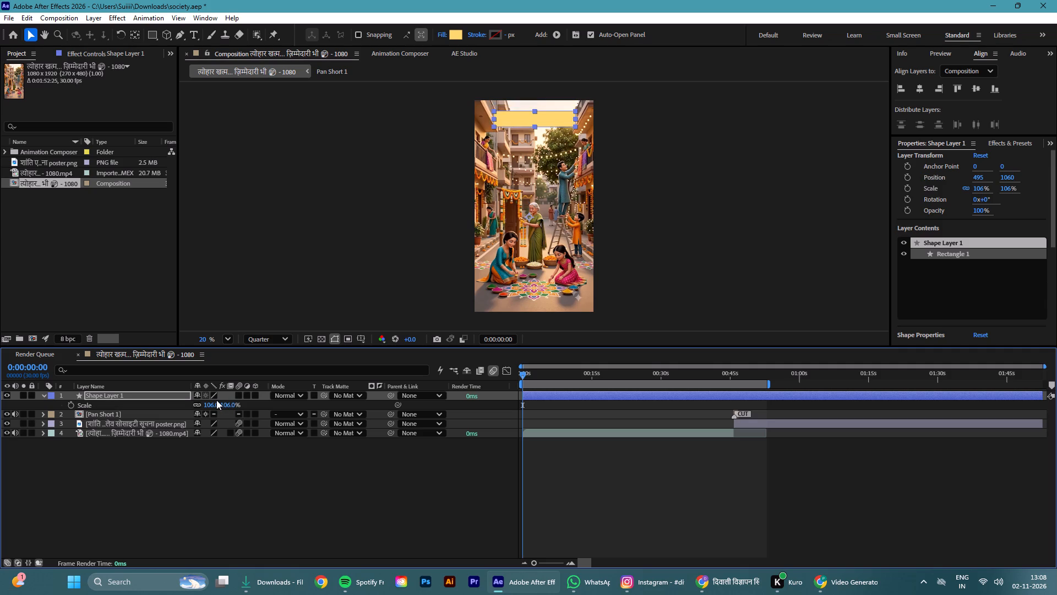
key("shift+Up")
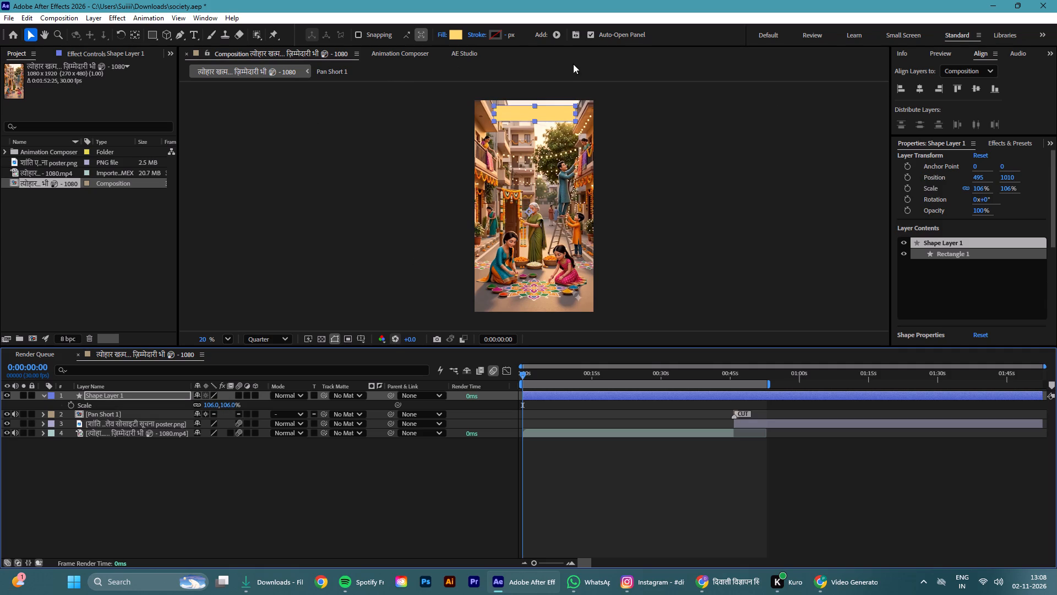
left_click(916, 89)
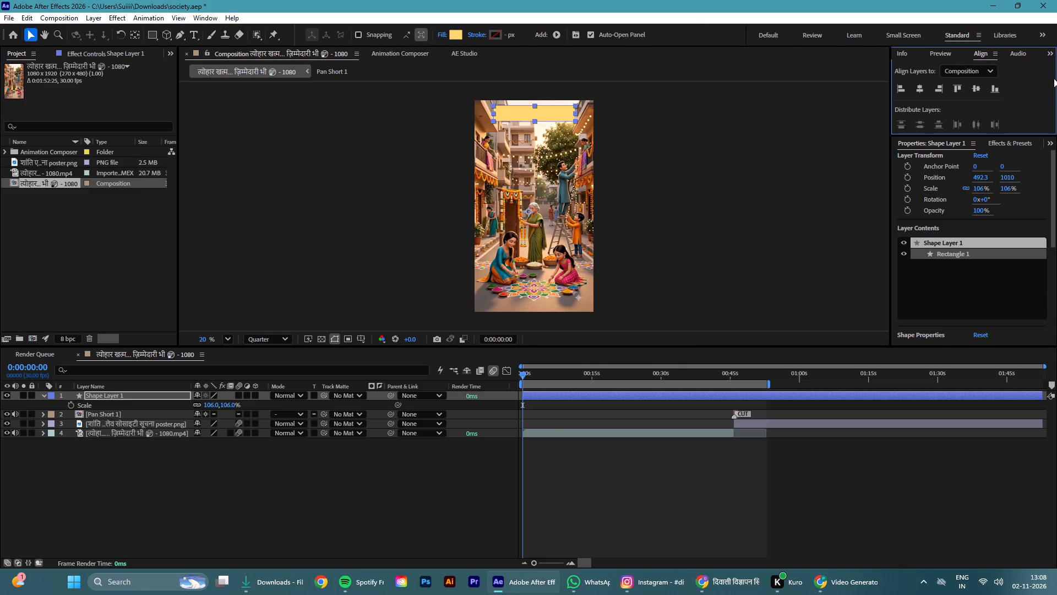
scroll(987, 174, "up", 4)
scroll(987, 174, "down", 3)
scroll(987, 177, "up", 4)
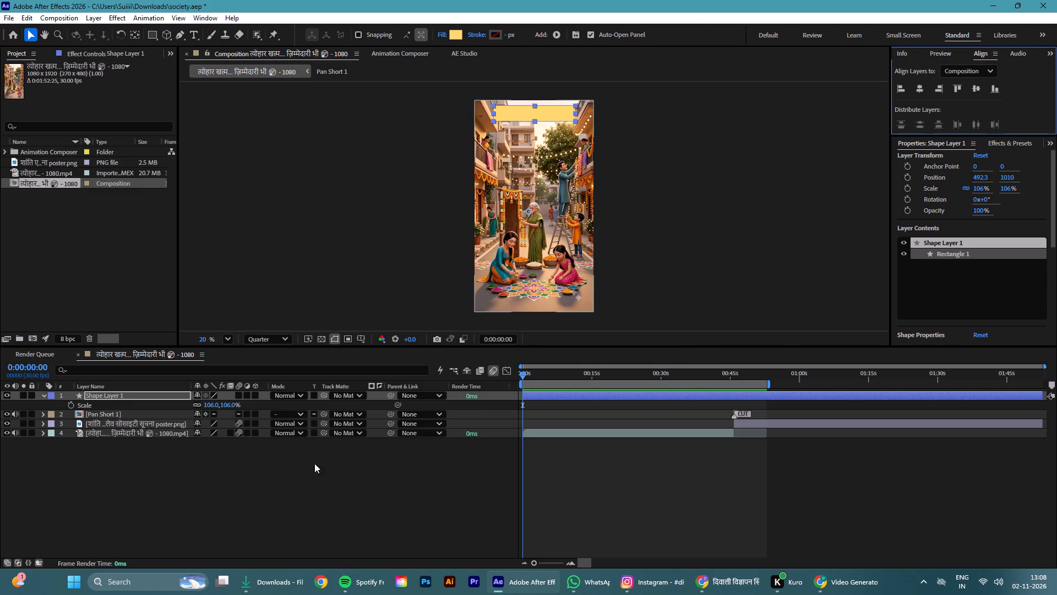
left_click(43, 397)
left_click(177, 453)
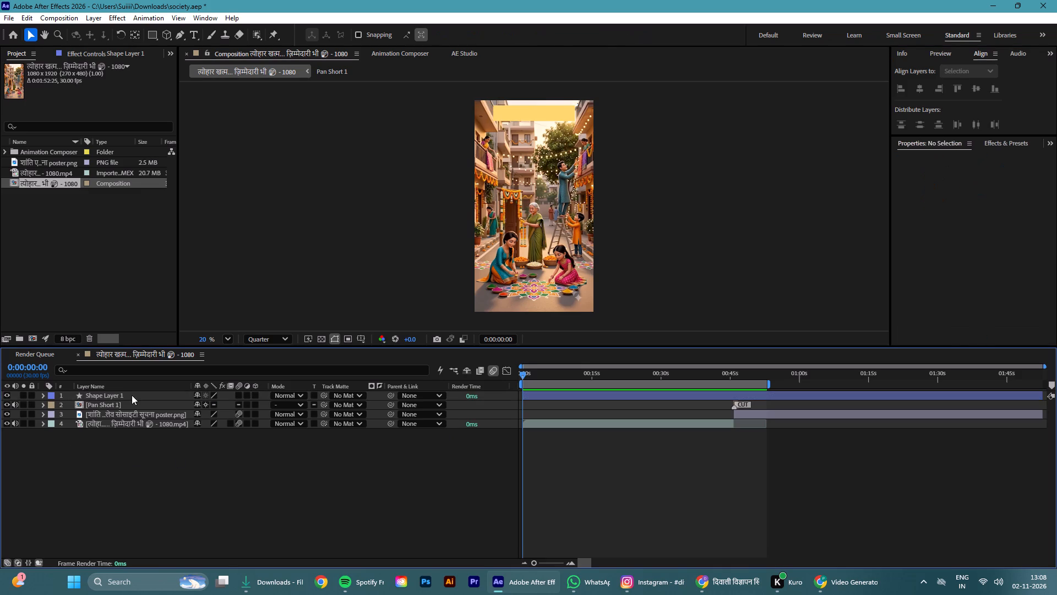
Round the yellow rectangle's corners with a roundness of 35 and deselect the layer.
left_click(112, 394)
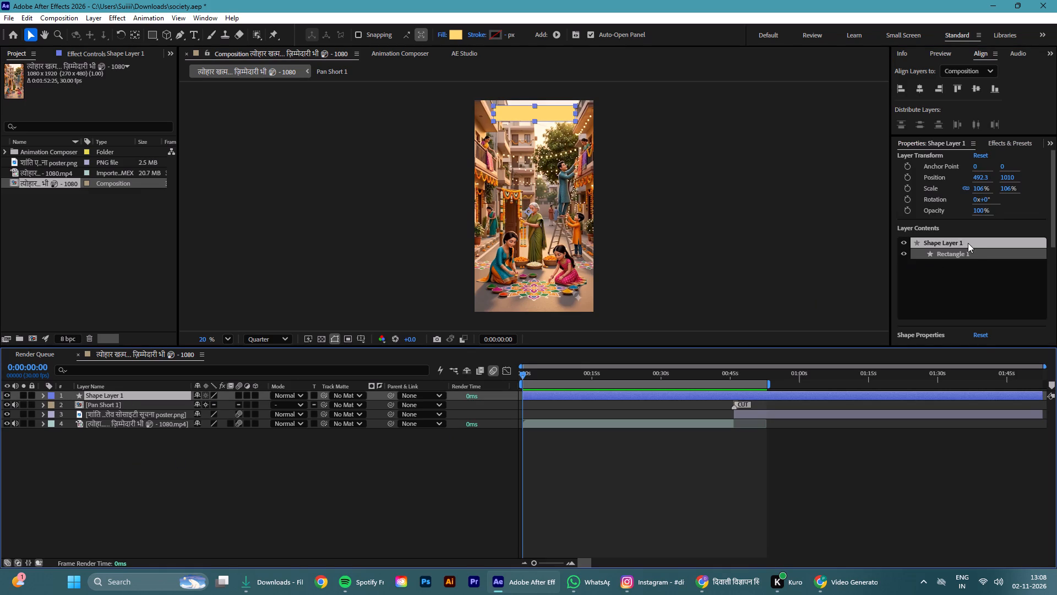
left_click(955, 255)
left_click(955, 255)
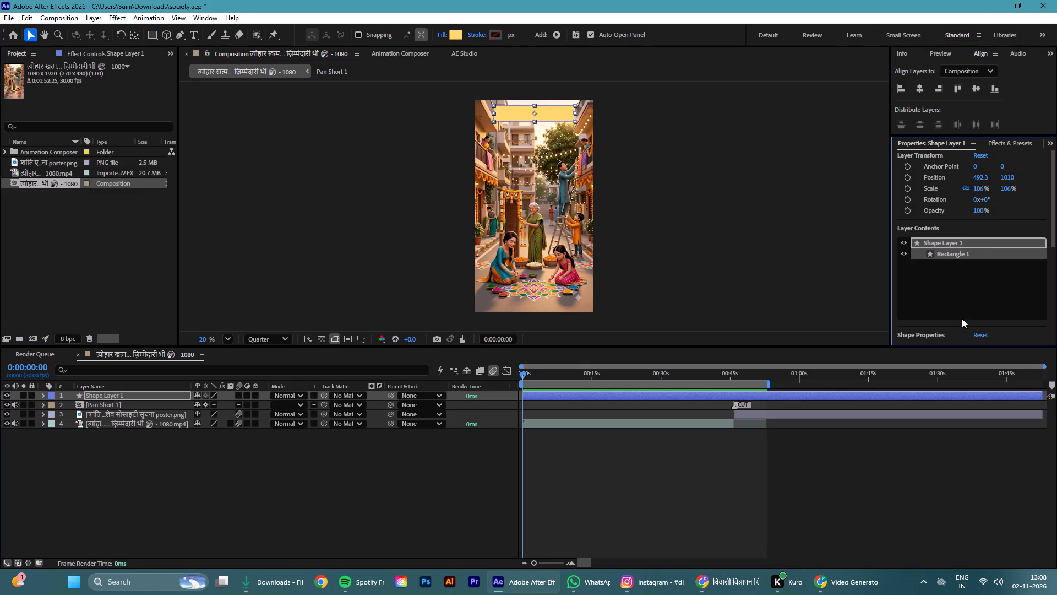
scroll(964, 268, "down", 18)
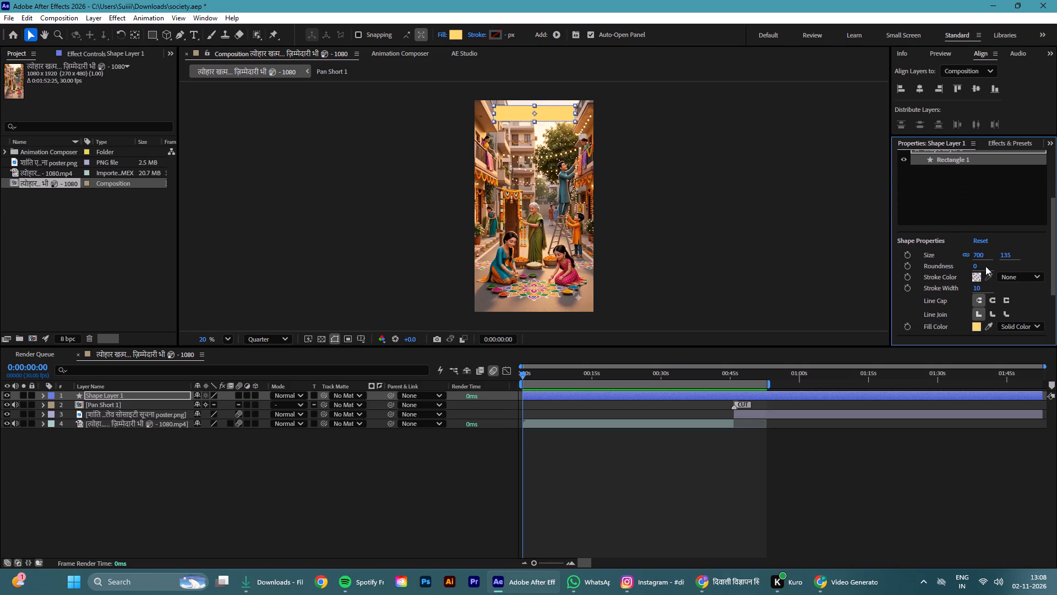
left_click_drag(975, 265, 978, 266)
left_click_drag(978, 266, 984, 266)
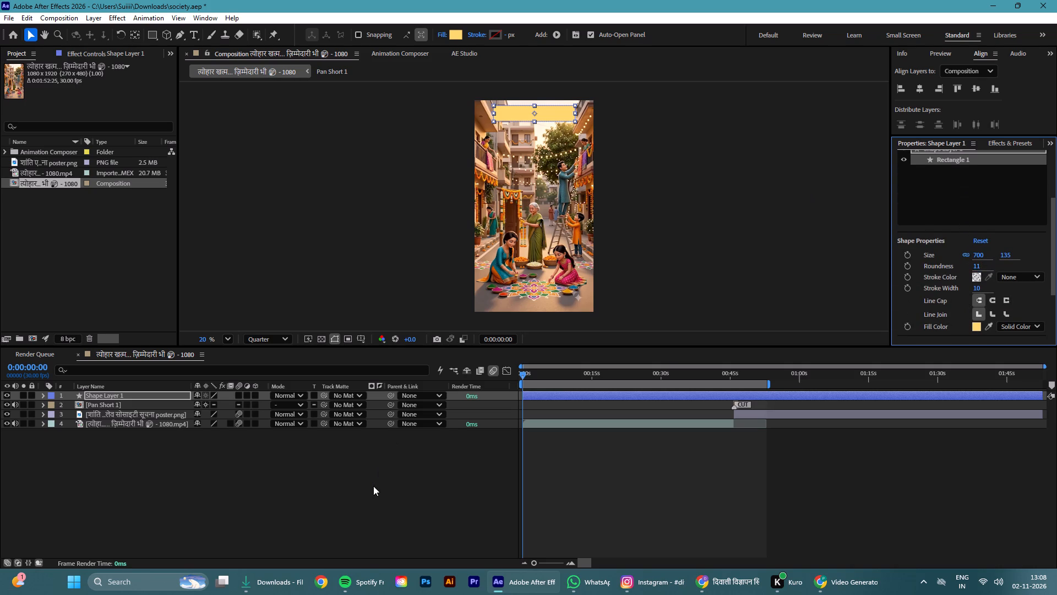
left_click(373, 481)
scroll(561, 68, "up", 7)
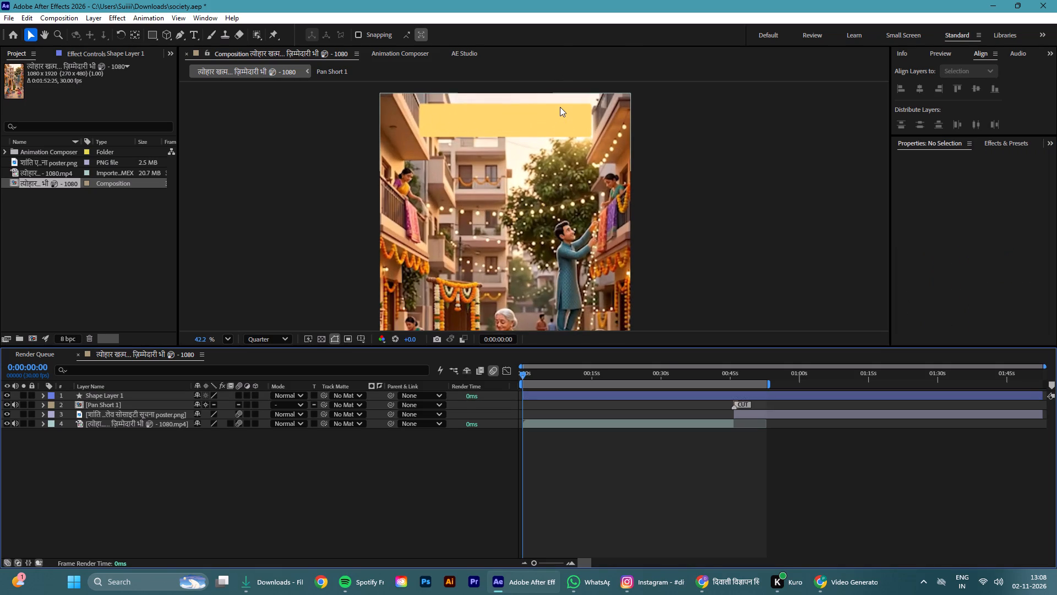
left_click(576, 122)
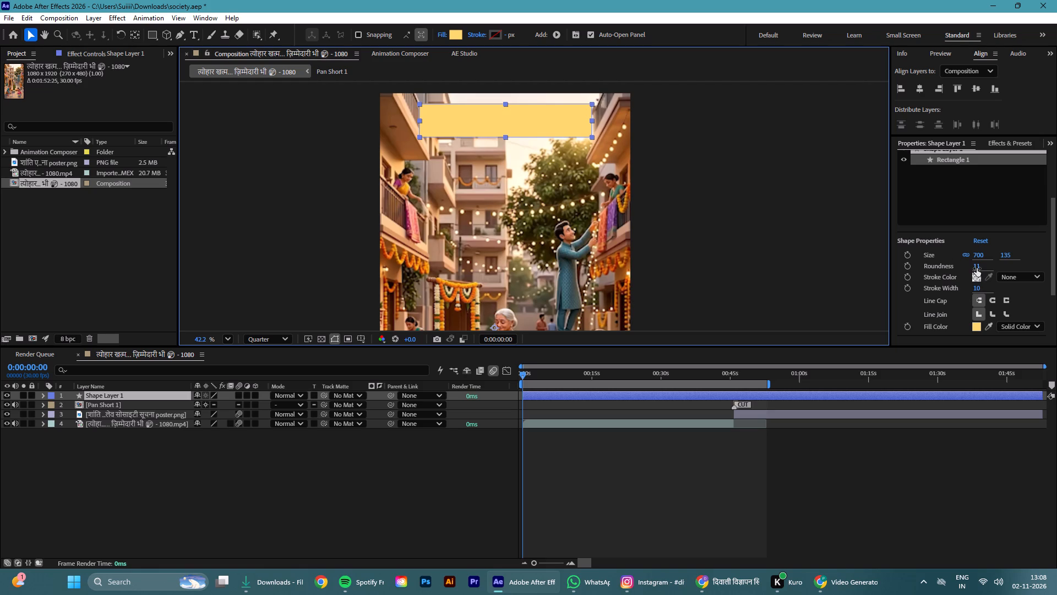
left_click_drag(977, 267, 993, 271)
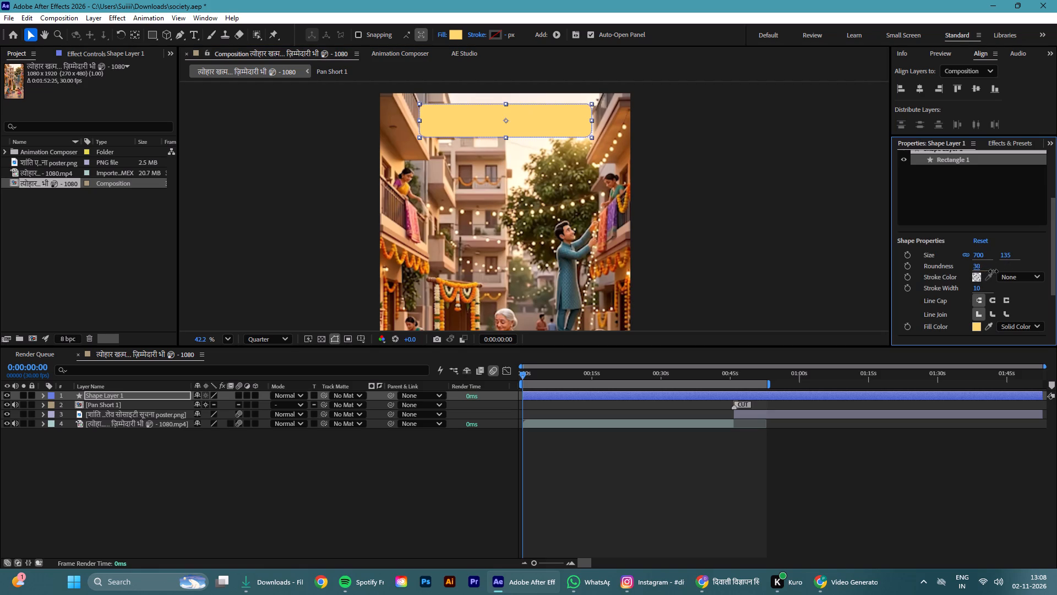
left_click_drag(993, 271, 995, 270)
left_click(395, 514)
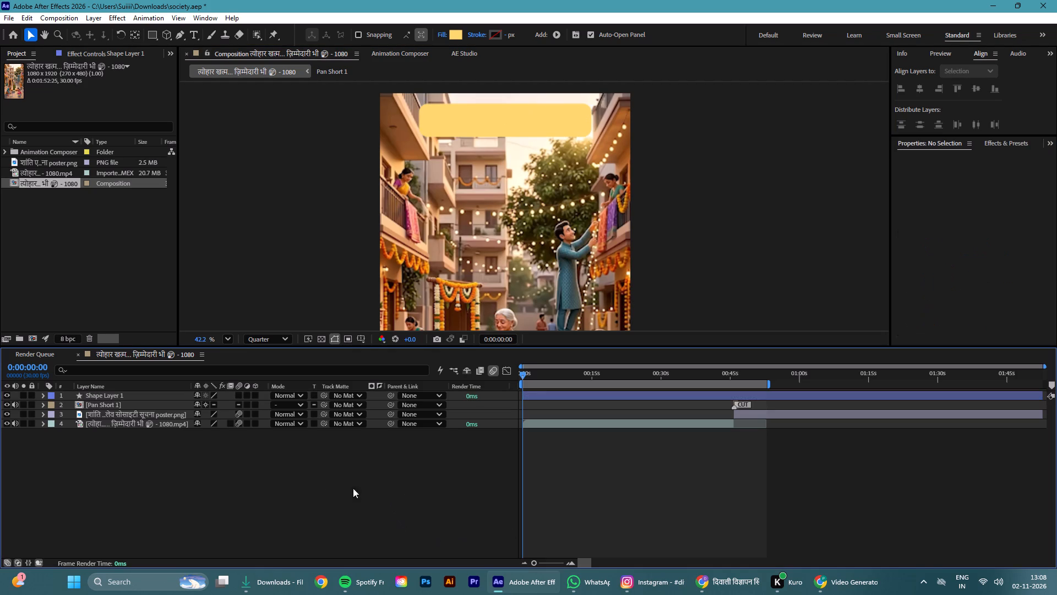
Apply a Drop Shadow effect to the rectangle's shape layer with a distance of 7.
left_click(135, 396)
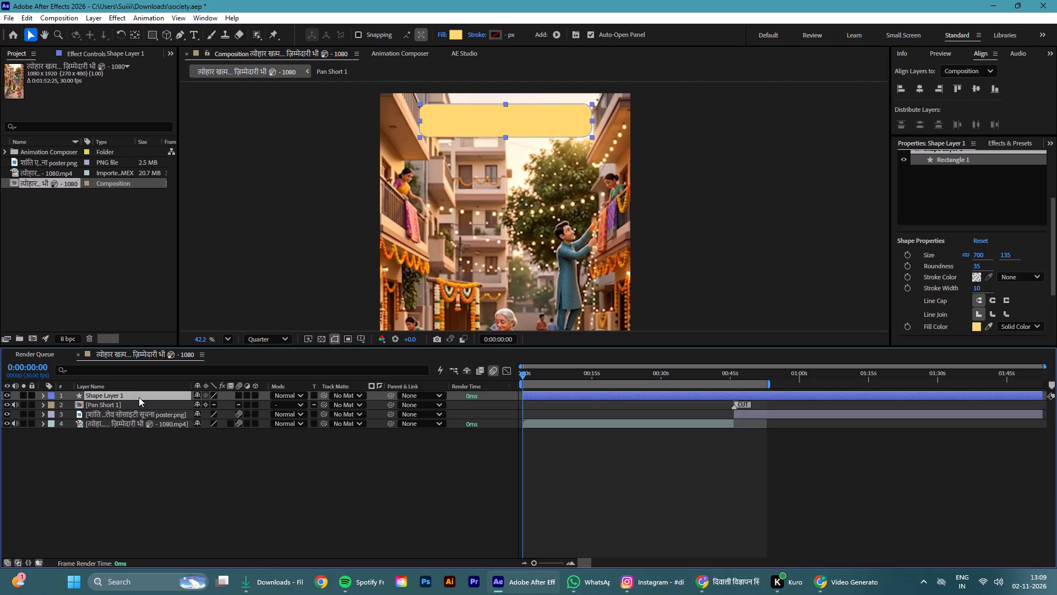
key("ctrl+space")
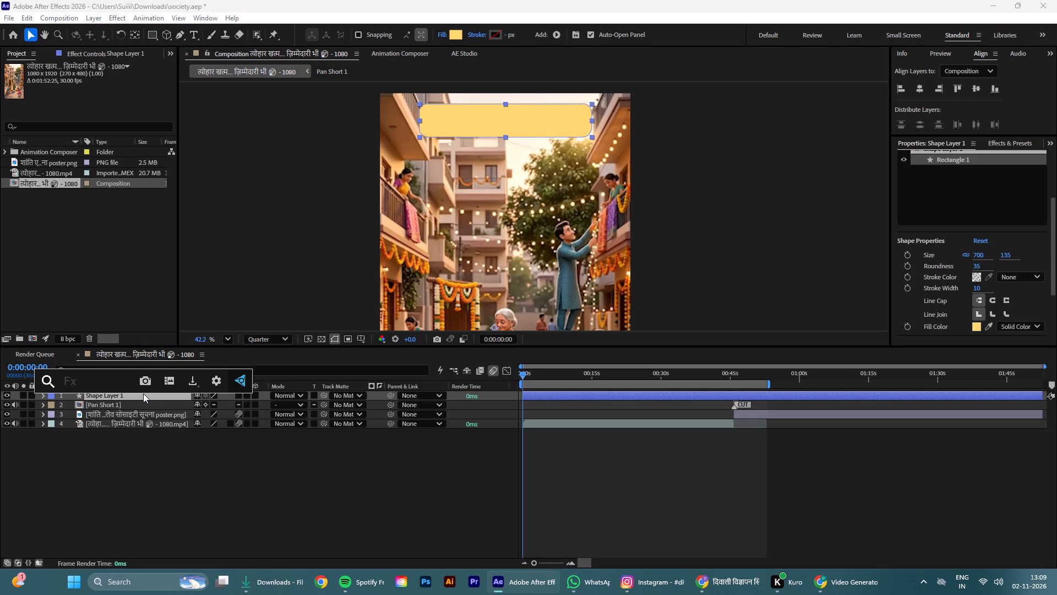
type("dr")
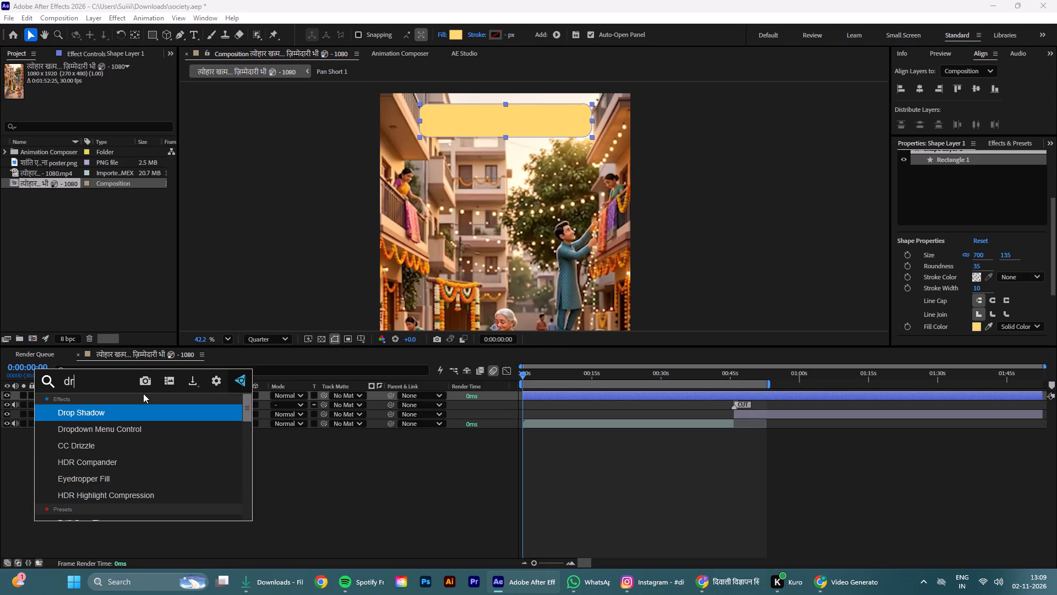
left_click(111, 418)
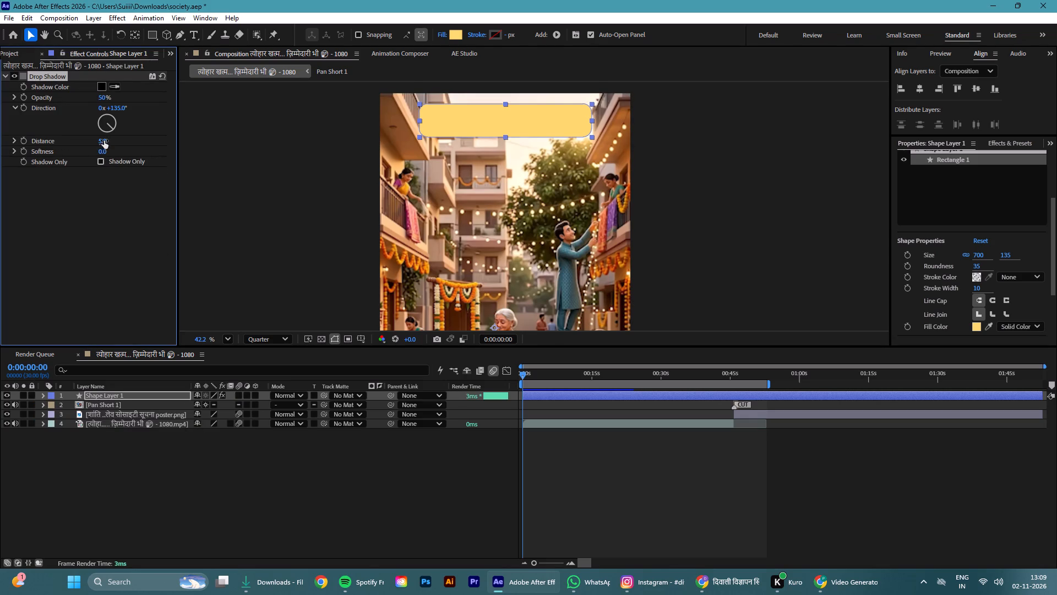
left_click_drag(104, 140, 112, 146)
left_click(358, 479)
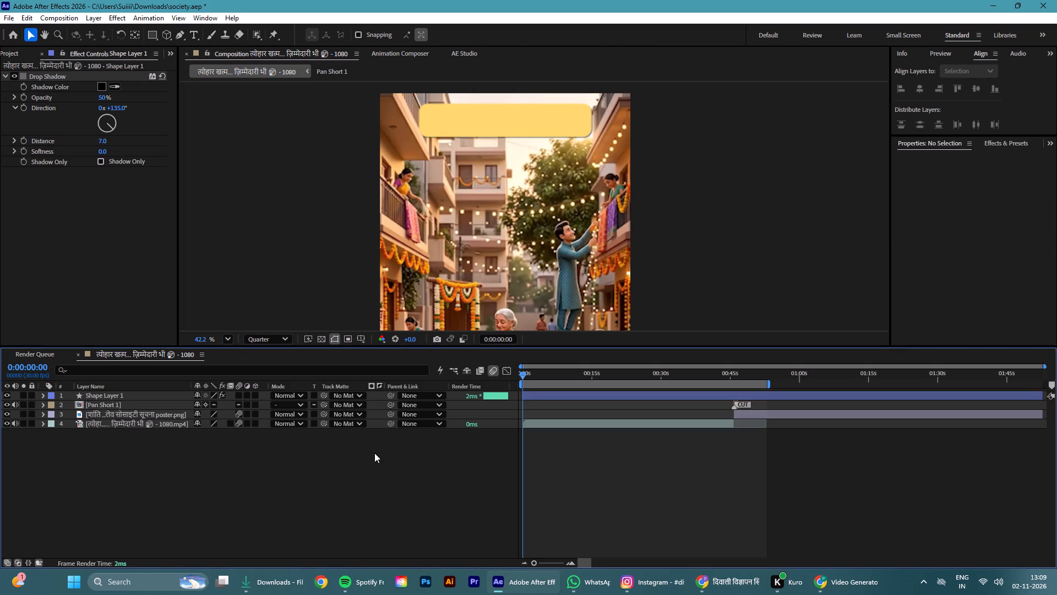
Add a white (FFFFFF) stroke around the yellow rectangle and deselect the layer.
left_click(112, 393)
left_click(500, 33)
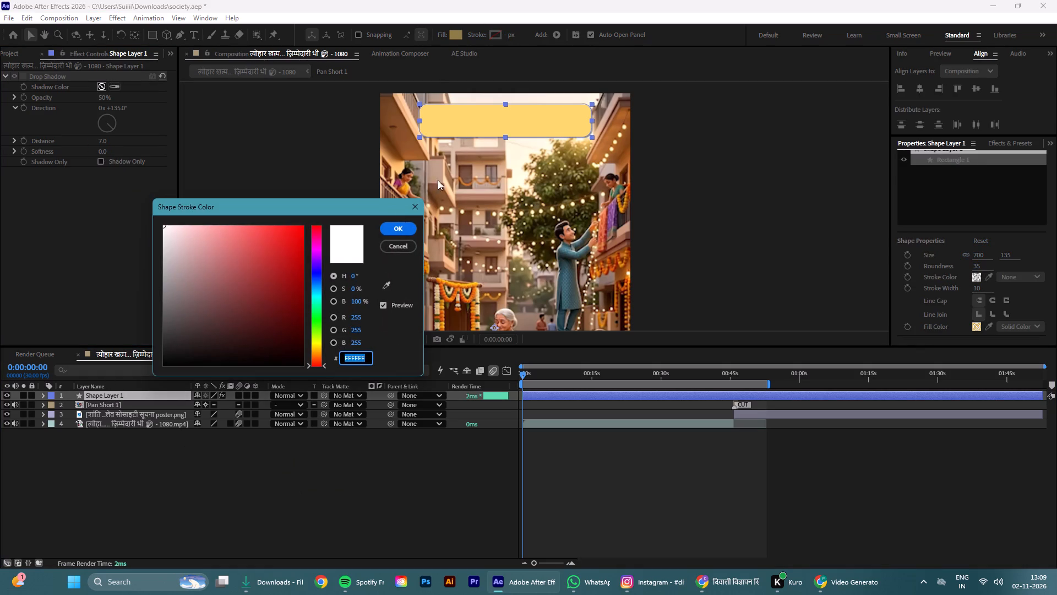
left_click_drag(260, 262, 2, 141)
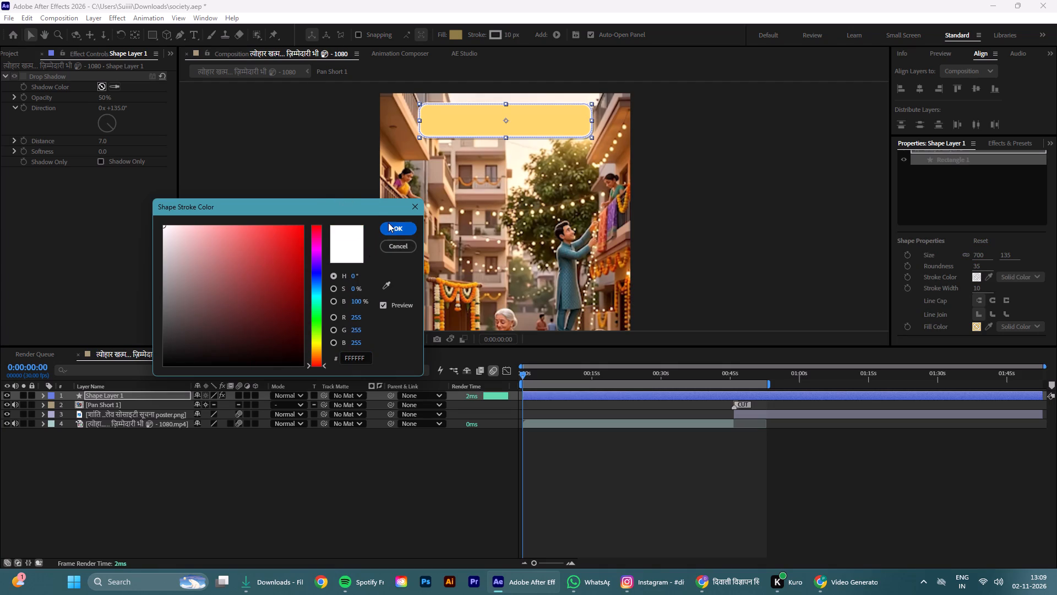
left_click(391, 224)
left_click(361, 472)
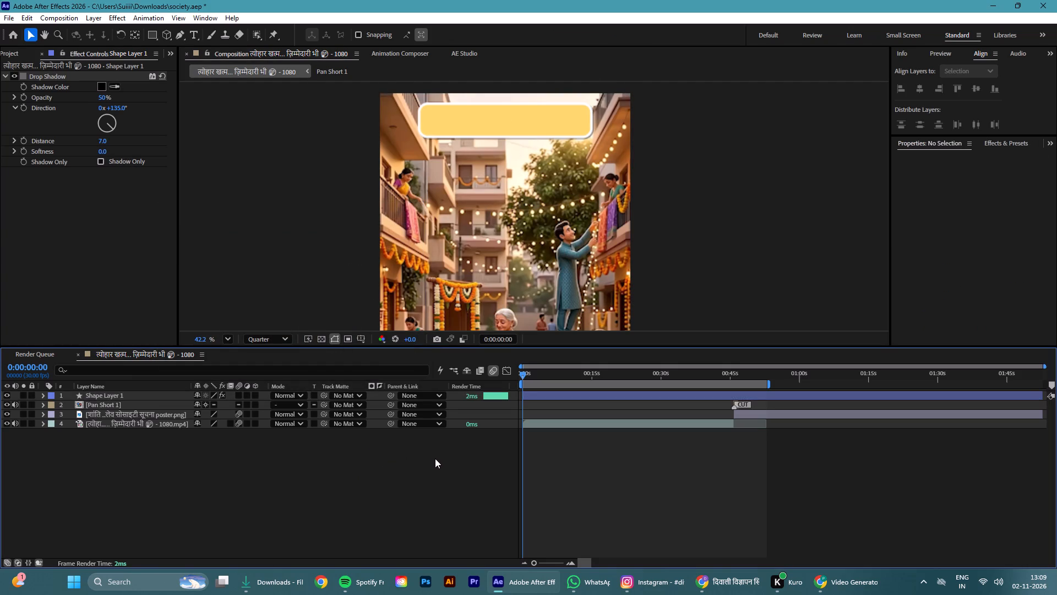
Enlarge the rectangle proportionally to a size of about 778 by 150.
left_click(535, 398)
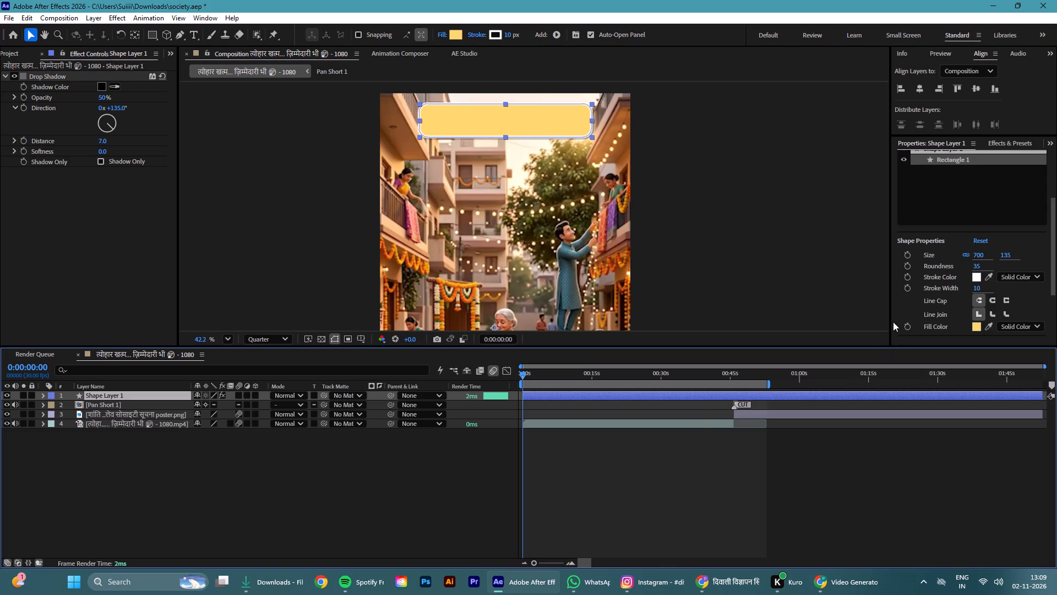
left_click_drag(1005, 255, 1017, 251)
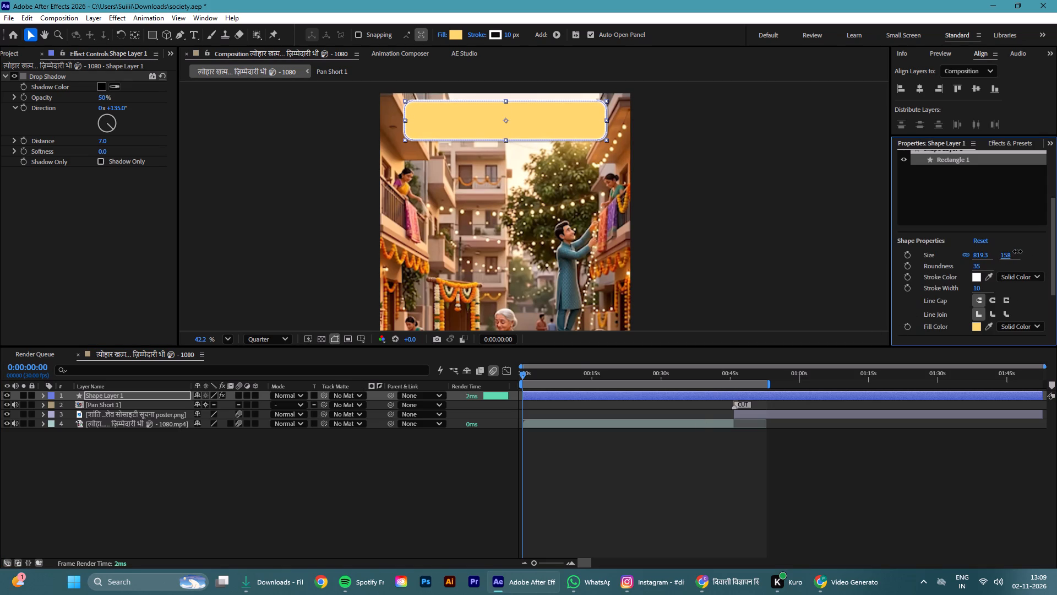
left_click_drag(1017, 251, 1015, 253)
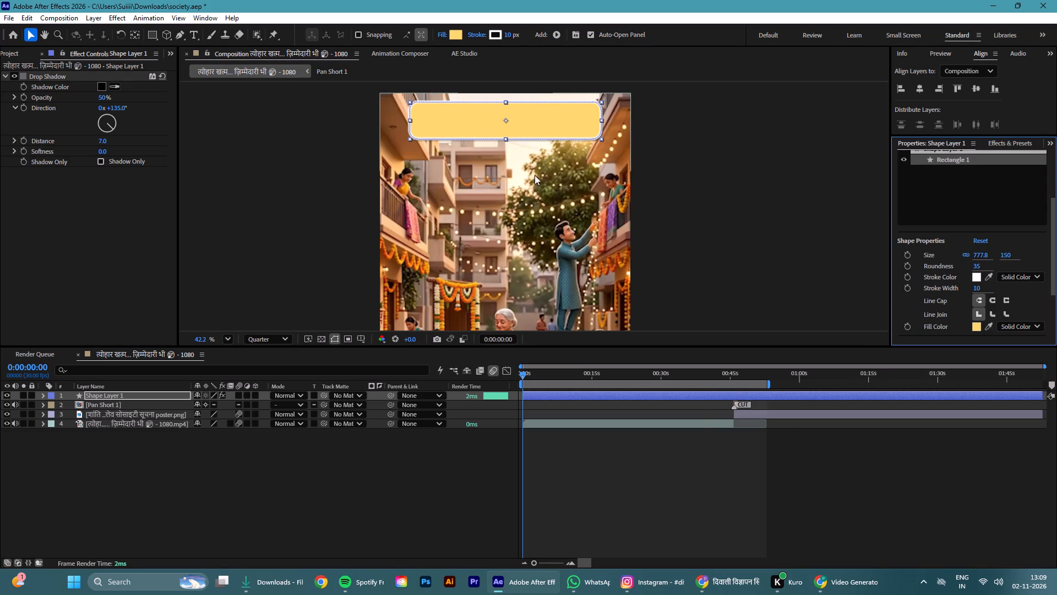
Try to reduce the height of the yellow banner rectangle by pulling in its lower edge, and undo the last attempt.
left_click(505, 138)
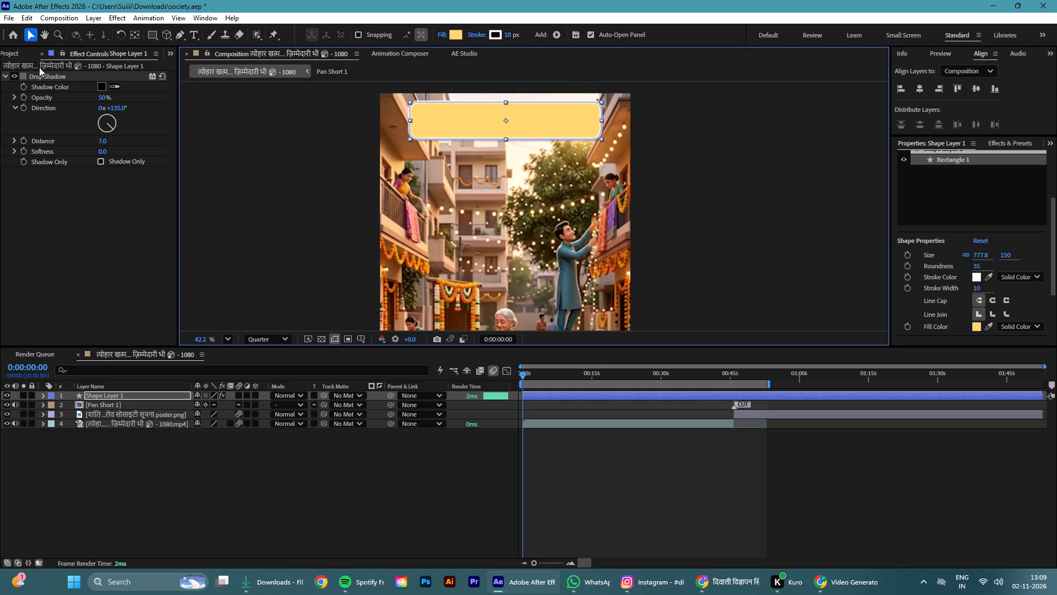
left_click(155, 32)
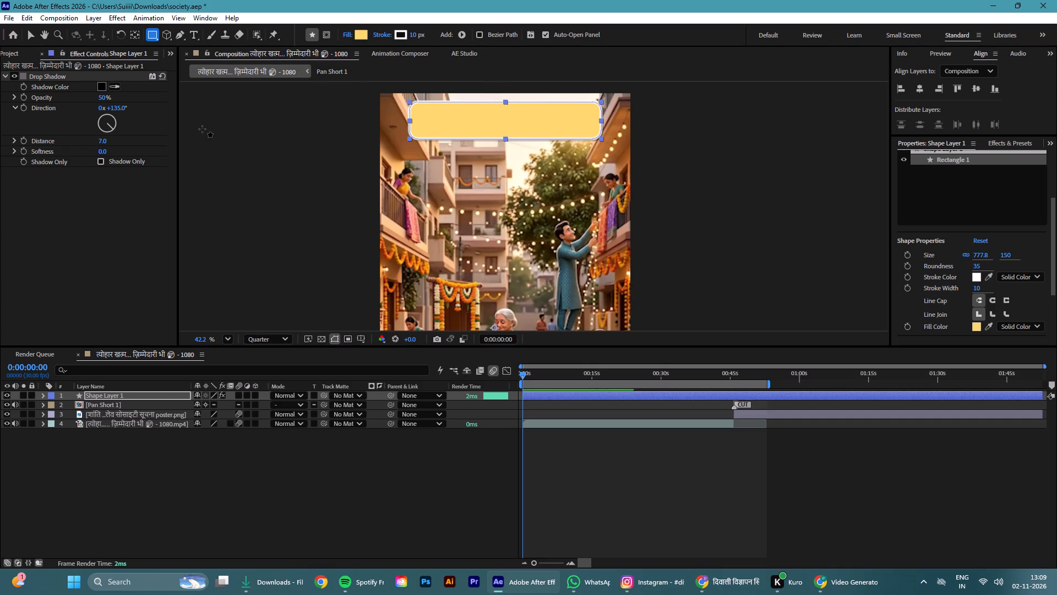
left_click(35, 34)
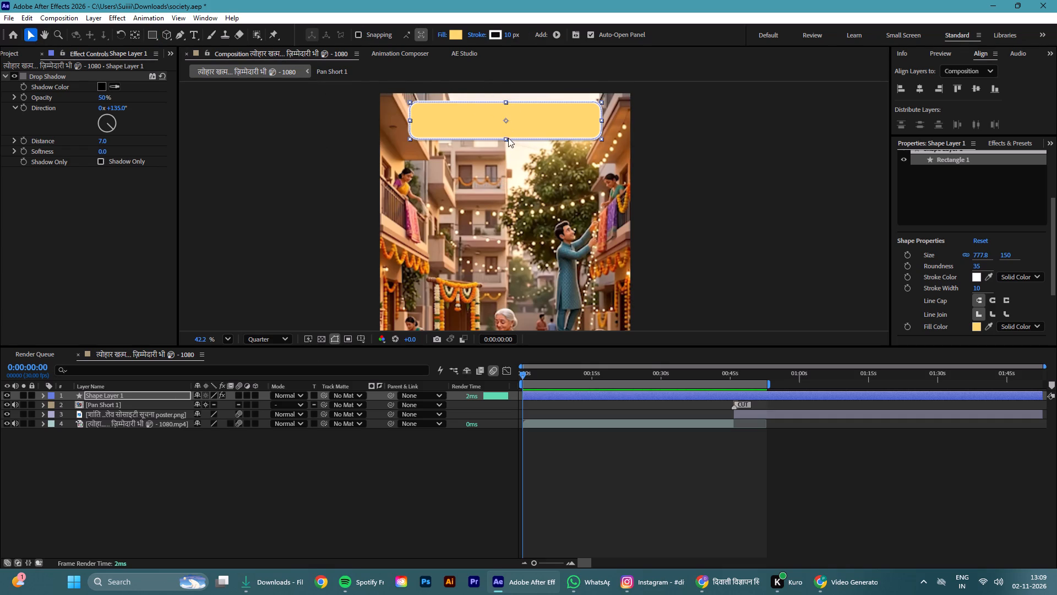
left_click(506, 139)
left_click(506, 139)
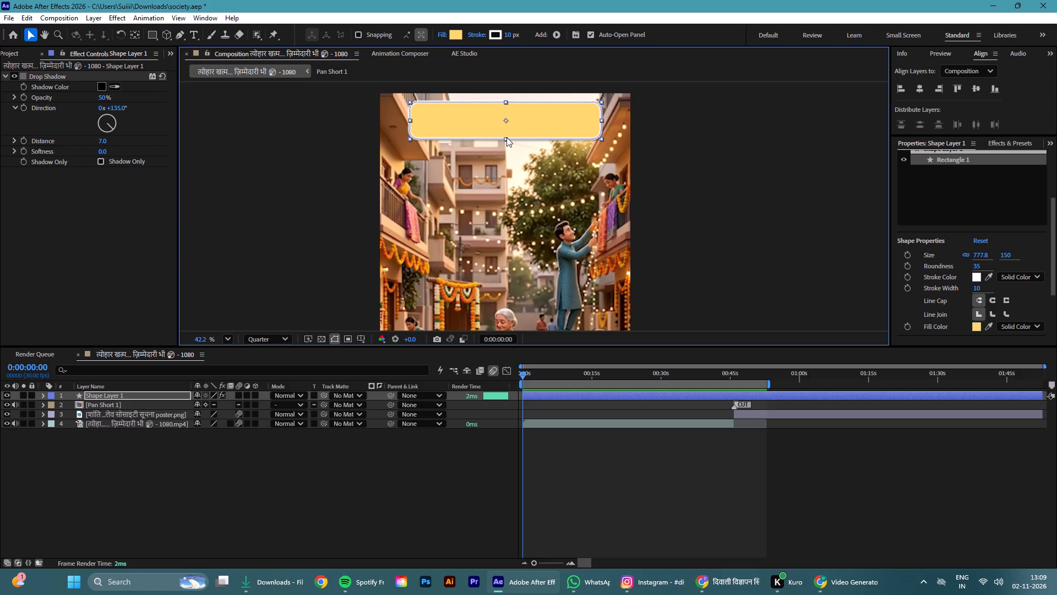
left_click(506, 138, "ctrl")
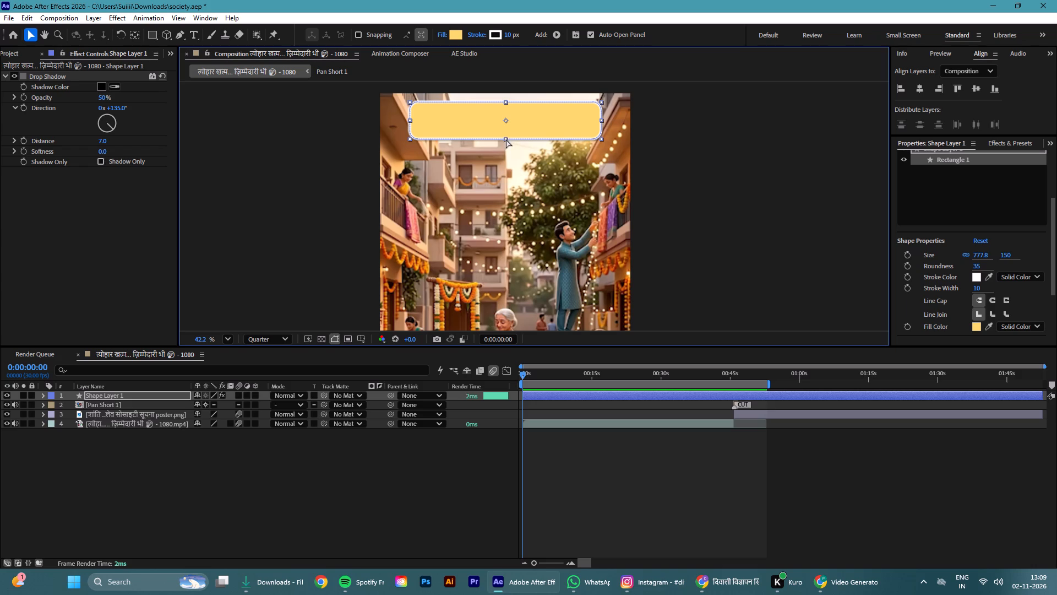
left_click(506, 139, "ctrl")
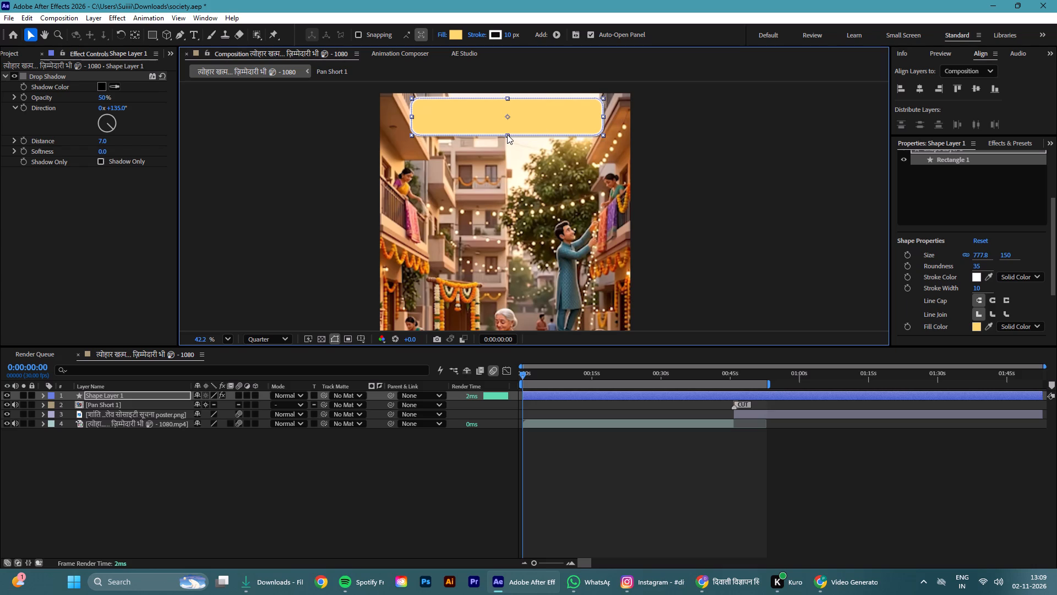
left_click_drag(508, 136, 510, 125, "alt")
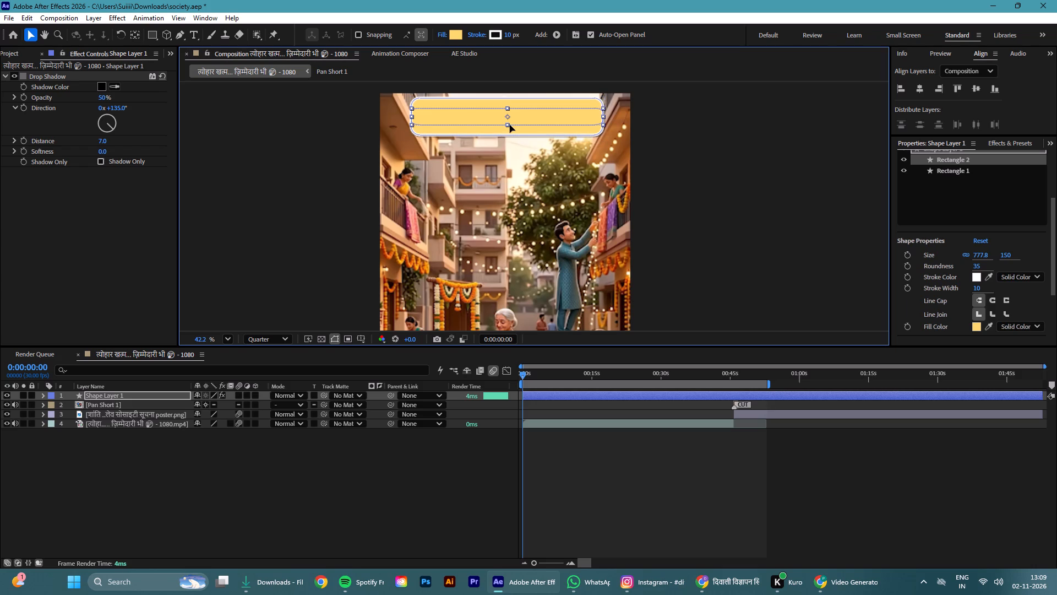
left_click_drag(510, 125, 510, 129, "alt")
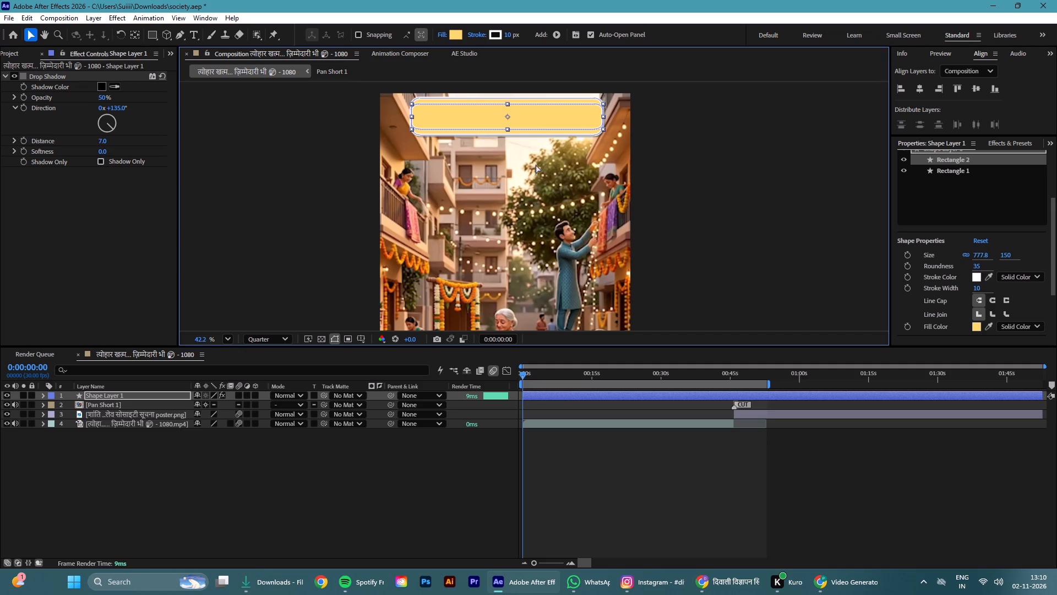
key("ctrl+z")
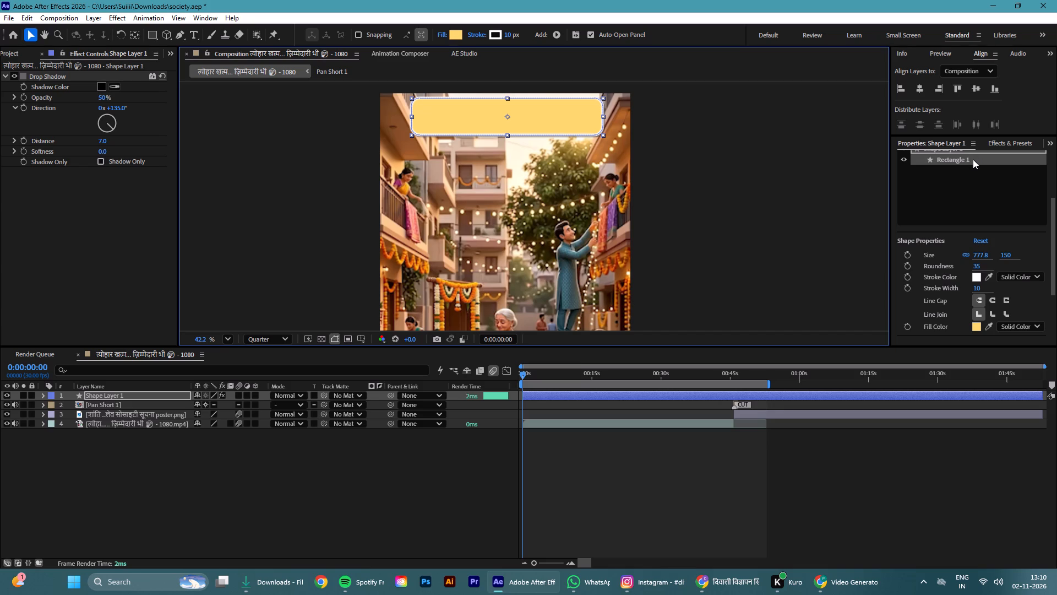
Center the yellow banner rectangle horizontally in the composition and move it slightly down from the upper edge of the frame.
left_click(919, 90)
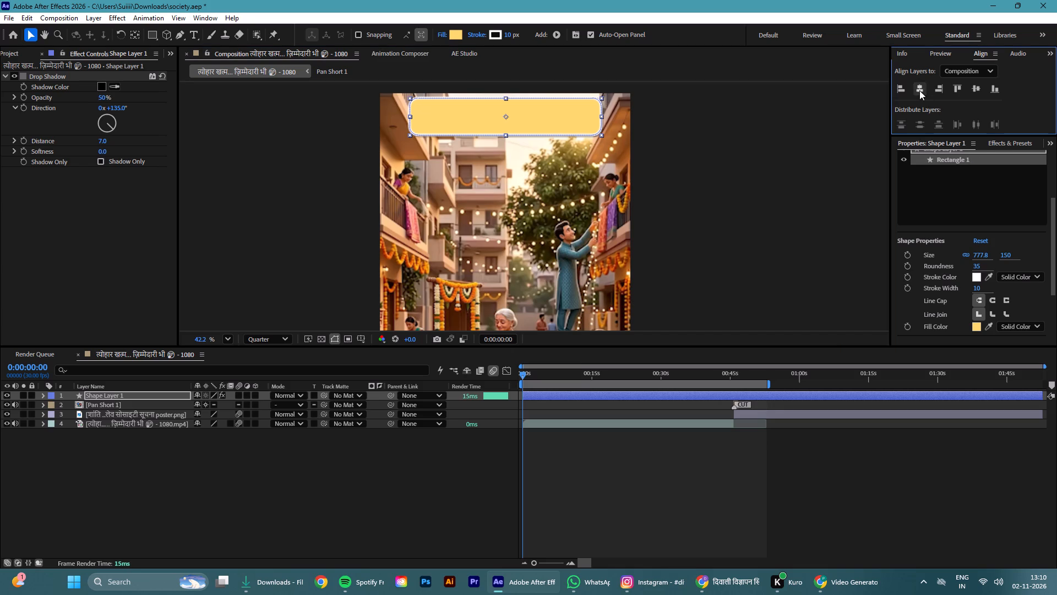
left_click(550, 122)
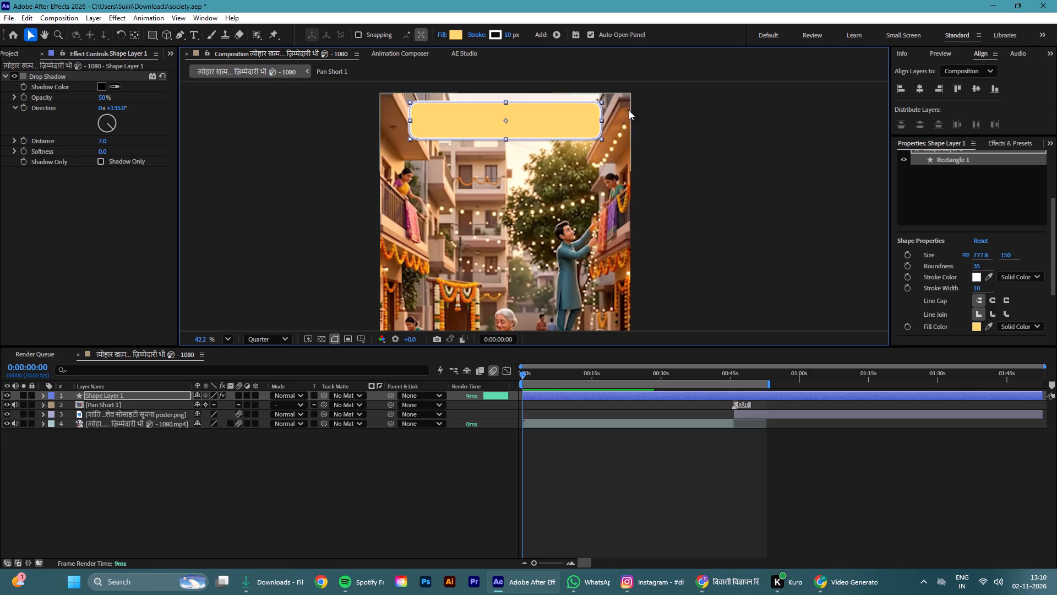
Reduce the height of the yellow banner slightly, center it horizontally in the composition again and deselect it.
left_click(506, 137)
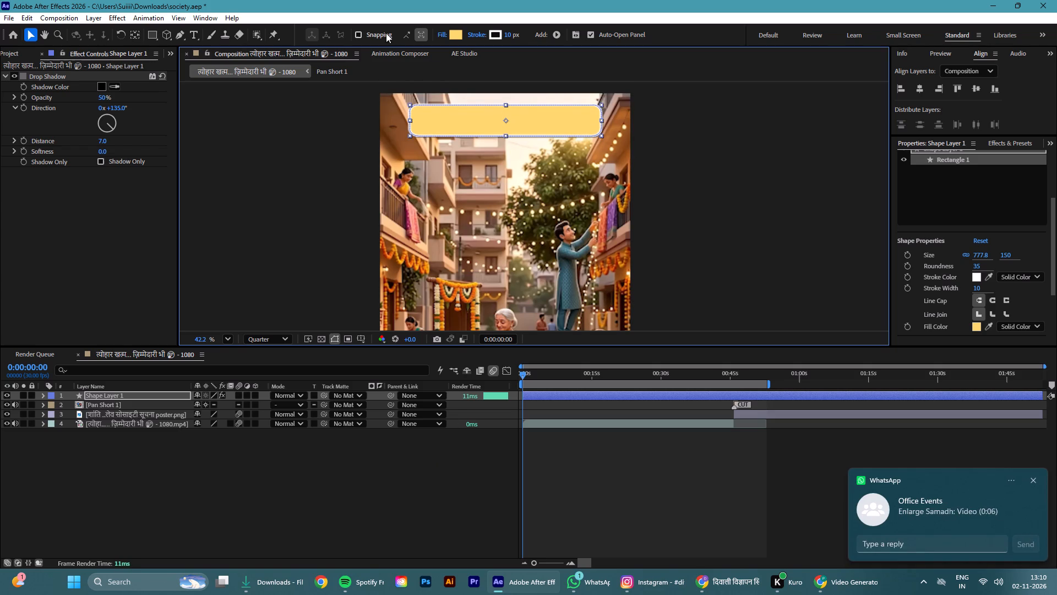
left_click(921, 88)
left_click(447, 484)
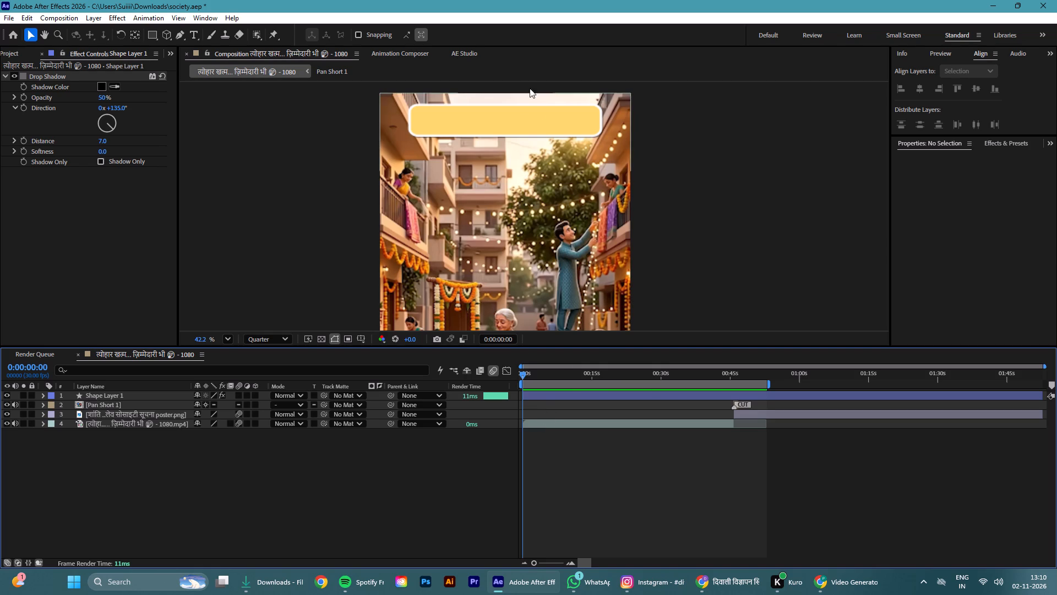
Reselect the yellow banner and fine-tune its placement near the frame's upper edge, aligning it to the composition's horizontal center.
left_click(513, 122)
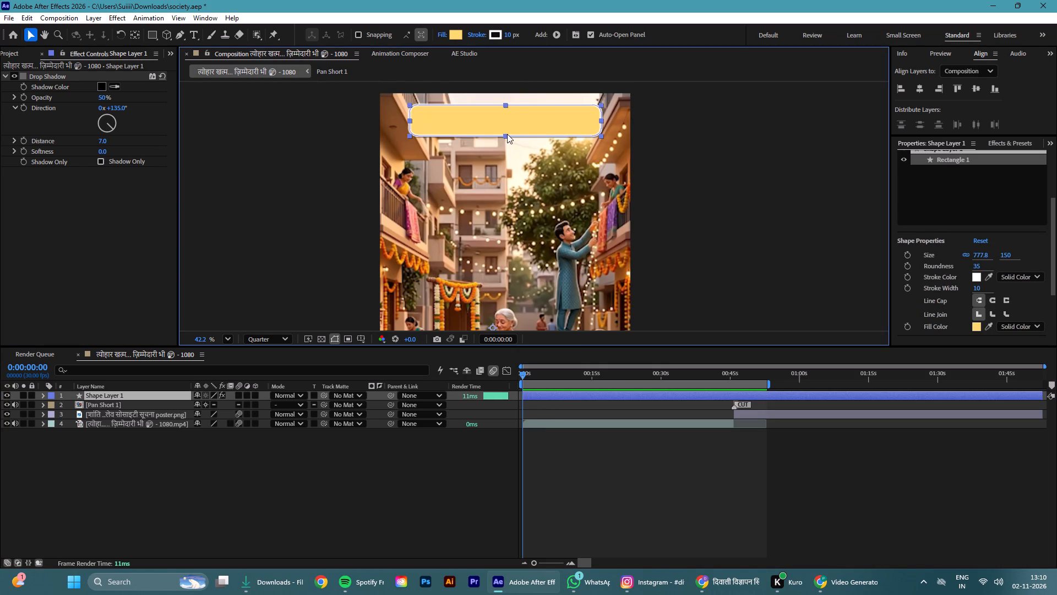
left_click(153, 34)
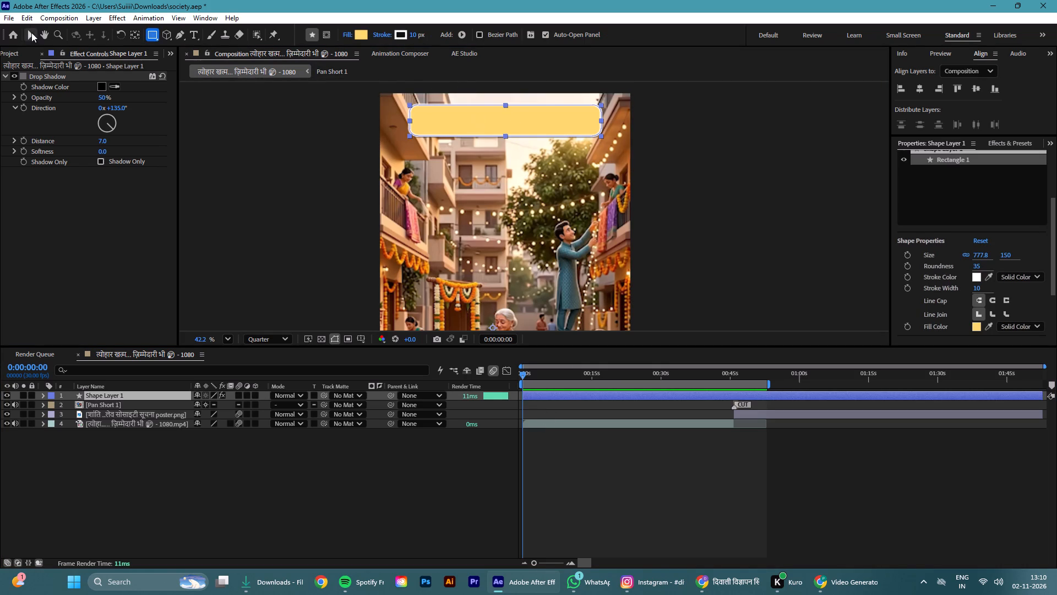
left_click(32, 36)
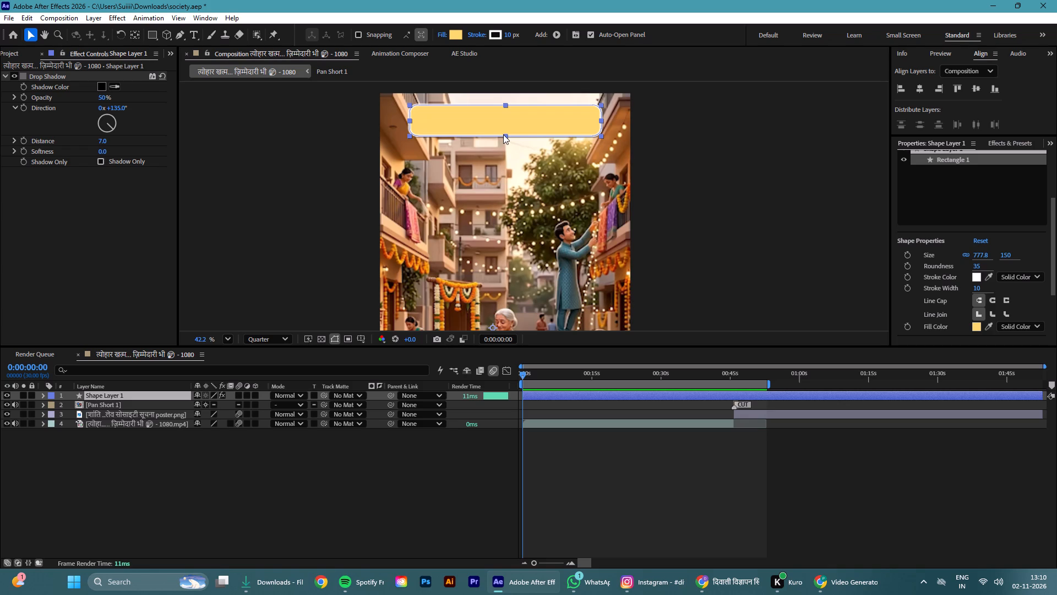
left_click(504, 134)
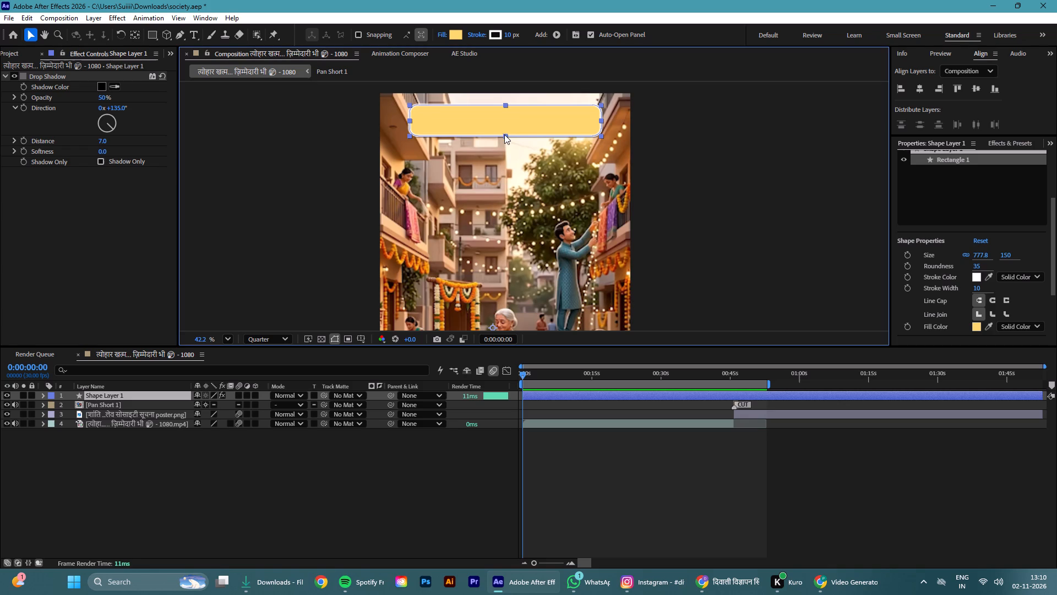
left_click(918, 84)
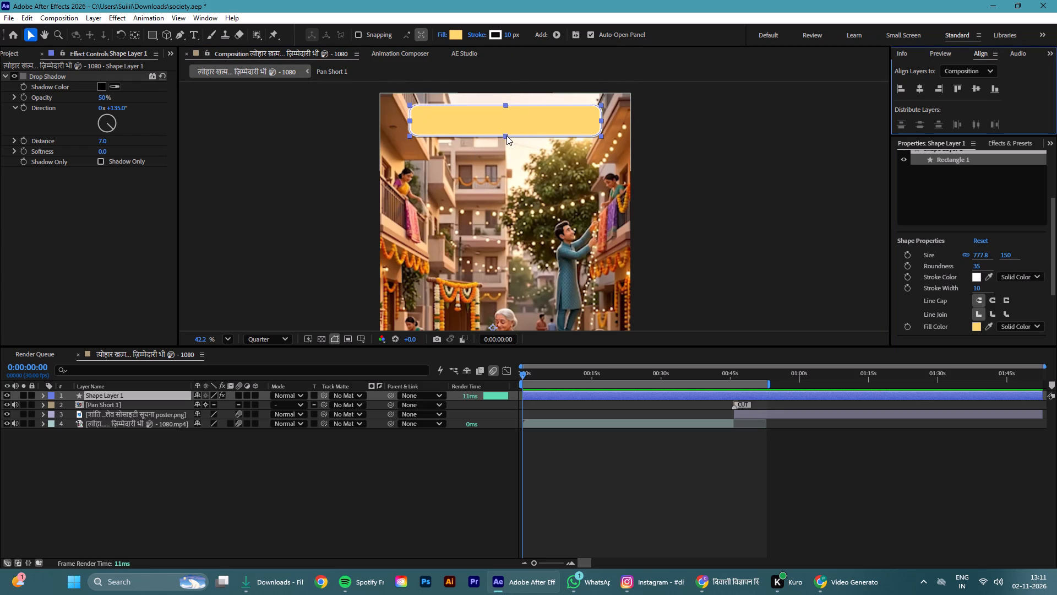
left_click(506, 136)
left_click(914, 89)
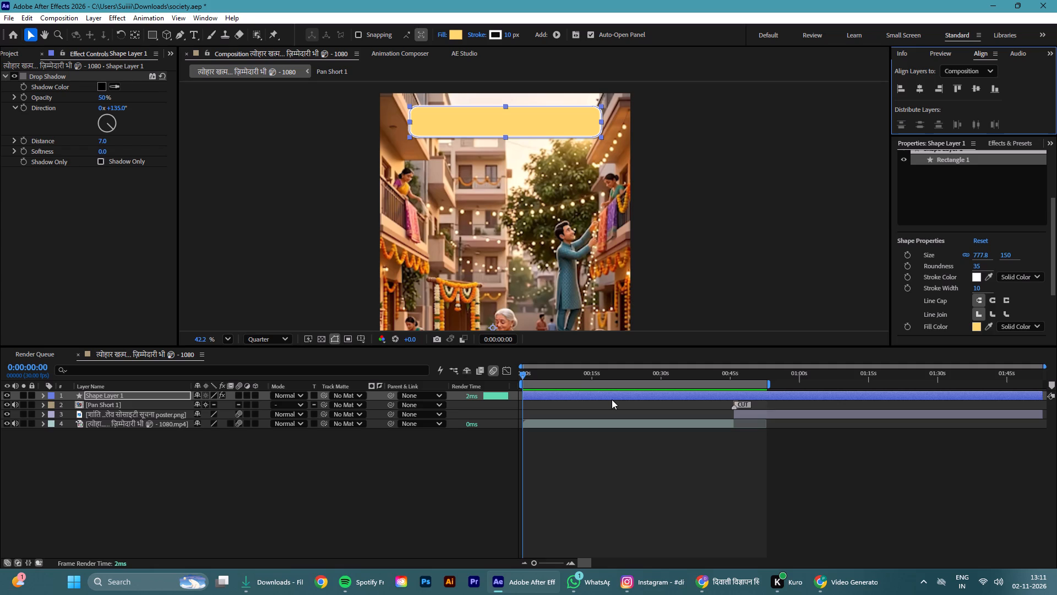
left_click(918, 88)
Nudge the yellow banner slightly upward toward the top edge of the composition.
key("Up")
key("Up")
key("Up")
key("Up")
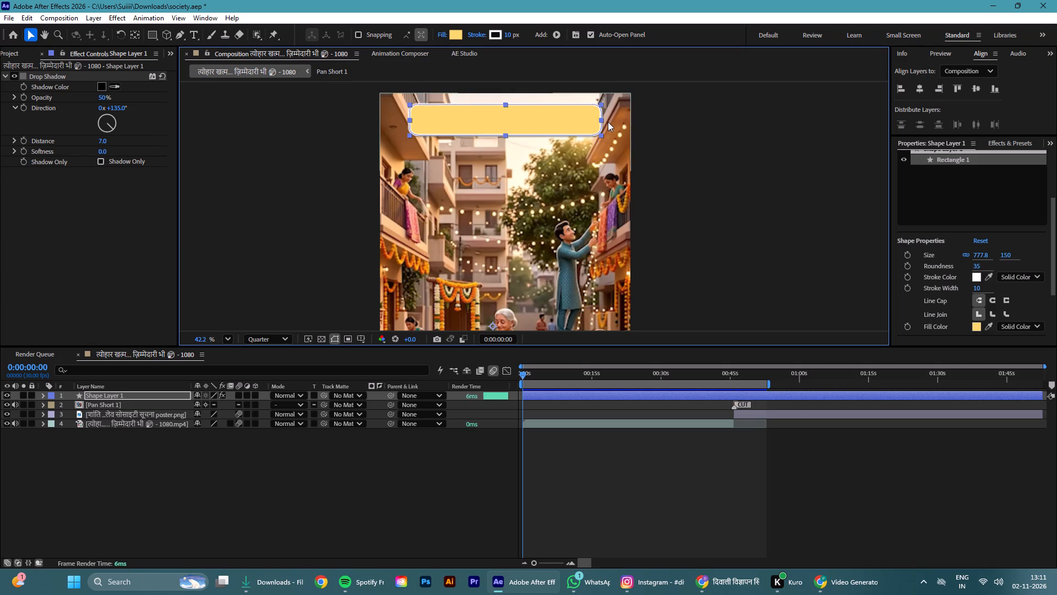
Widen the yellow banner on both sides to nearly the frame's width, recenter it horizontally and deselect its layer.
left_click_drag(602, 118, 610, 119)
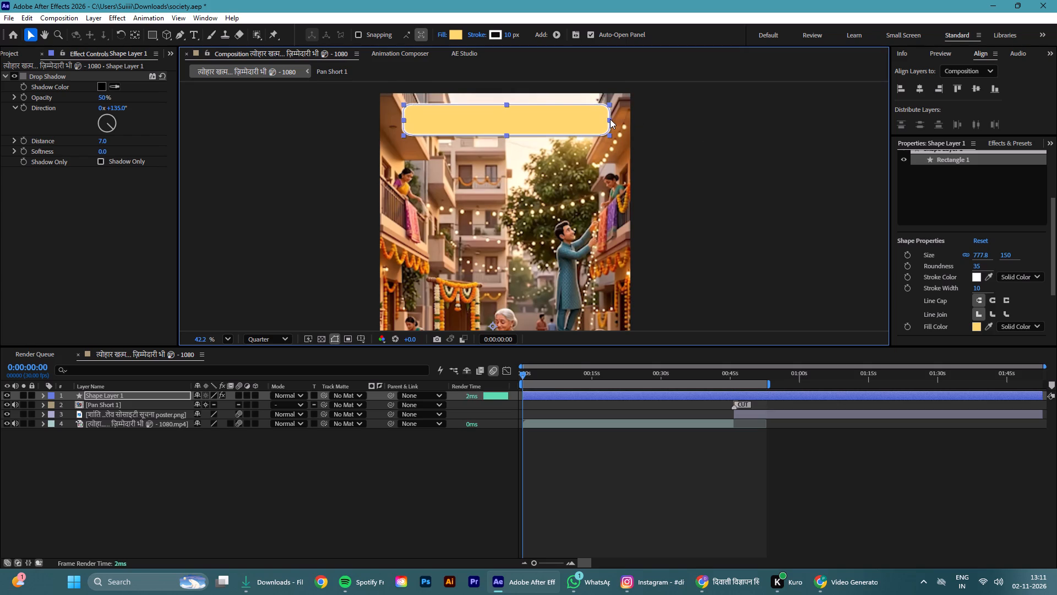
left_click_drag(610, 119, 618, 119)
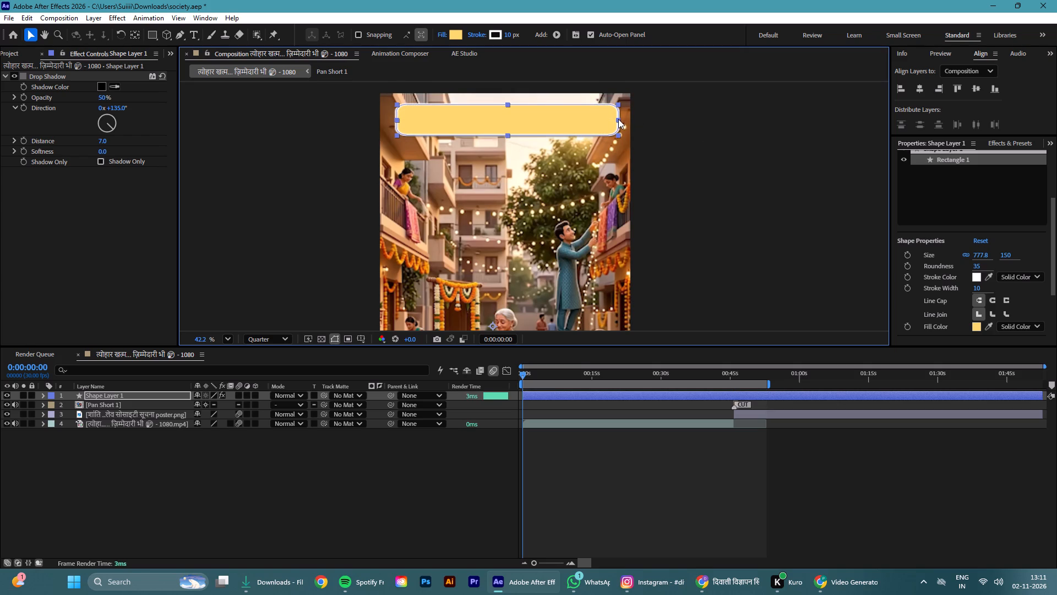
left_click_drag(618, 119, 618, 119)
key("Up")
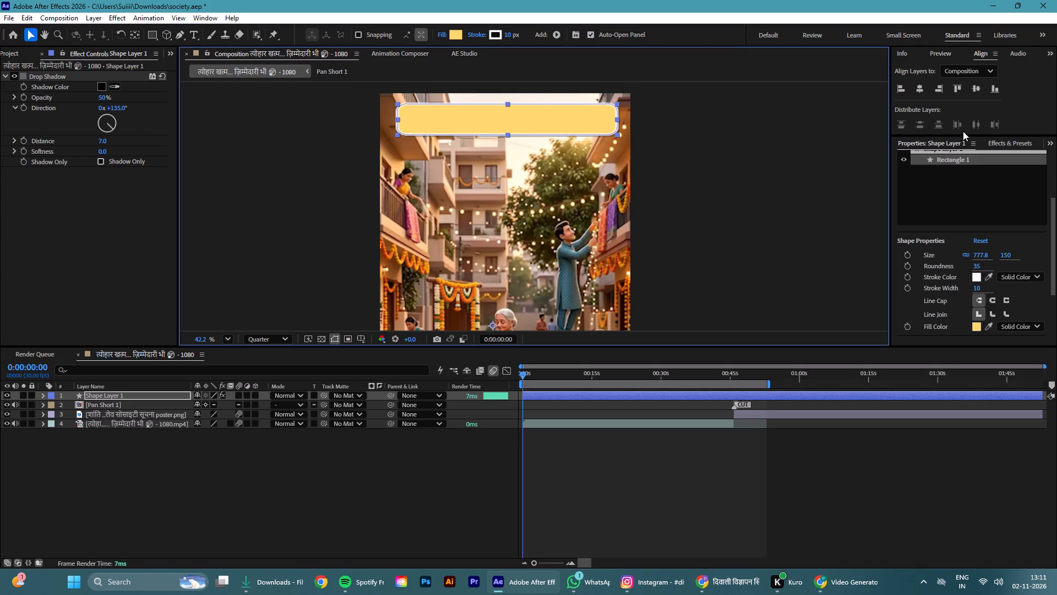
left_click(919, 93)
left_click(368, 501)
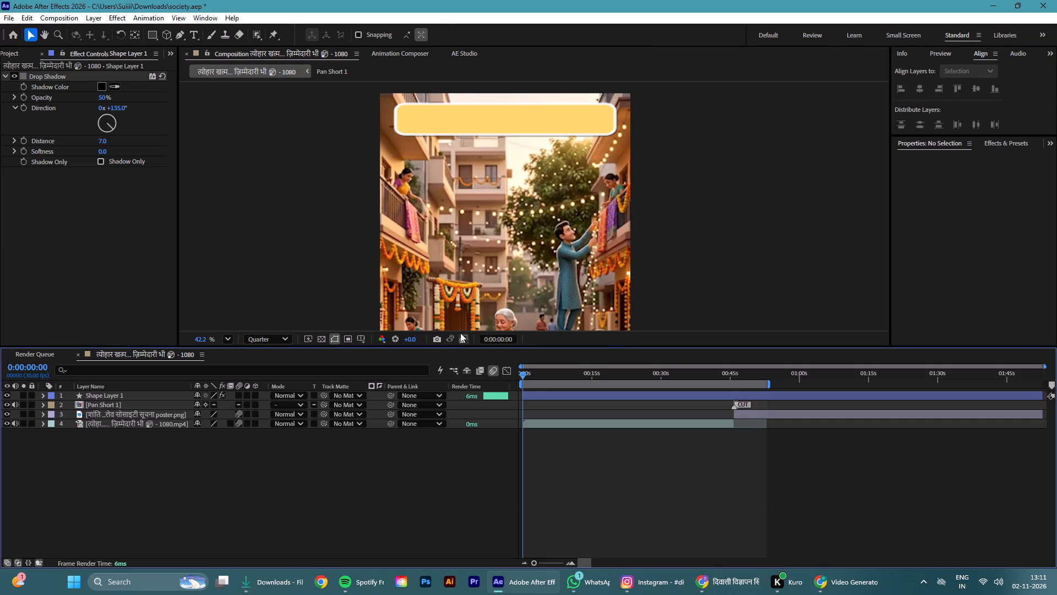
Examine the banner's size and placement against the whole composition frame and up close.
scroll(491, 273, "down", 7)
scroll(542, 251, "down", 6)
scroll(546, 262, "up", 7)
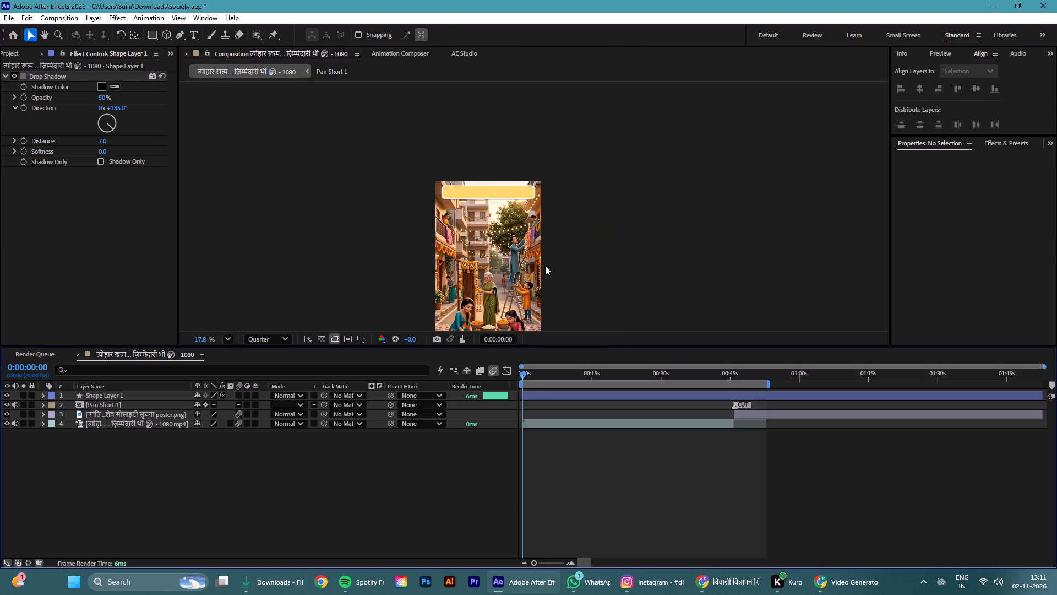
key("space")
key("space")
key("space")
key("space")
key("space")
key("space")
key("space")
key("space")
key("space")
key("space")
key("space")
key("space")
key("space")
key("space")
key("space")
key("space")
key("space")
key("space")
key("space")
key("space")
left_click_drag(584, 244, 629, 188)
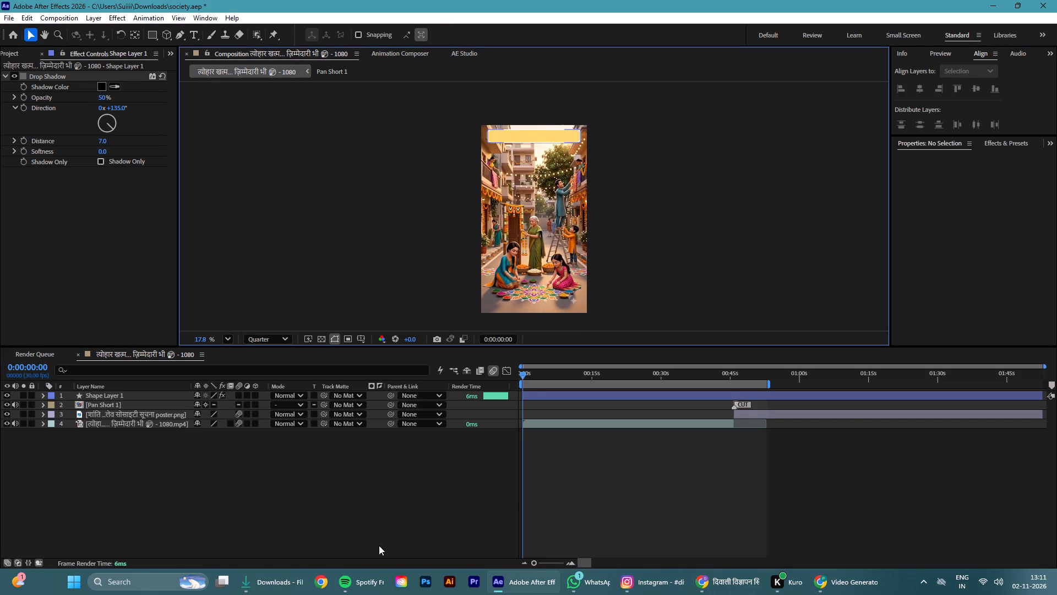
left_click(381, 517)
scroll(555, 107, "up", 9)
scroll(549, 138, "down", 1)
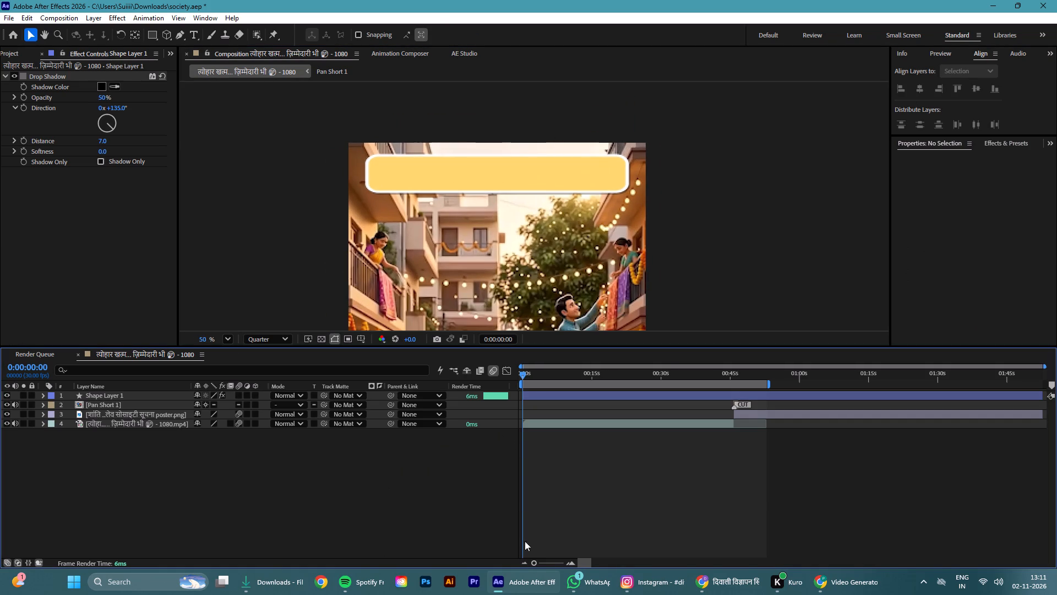
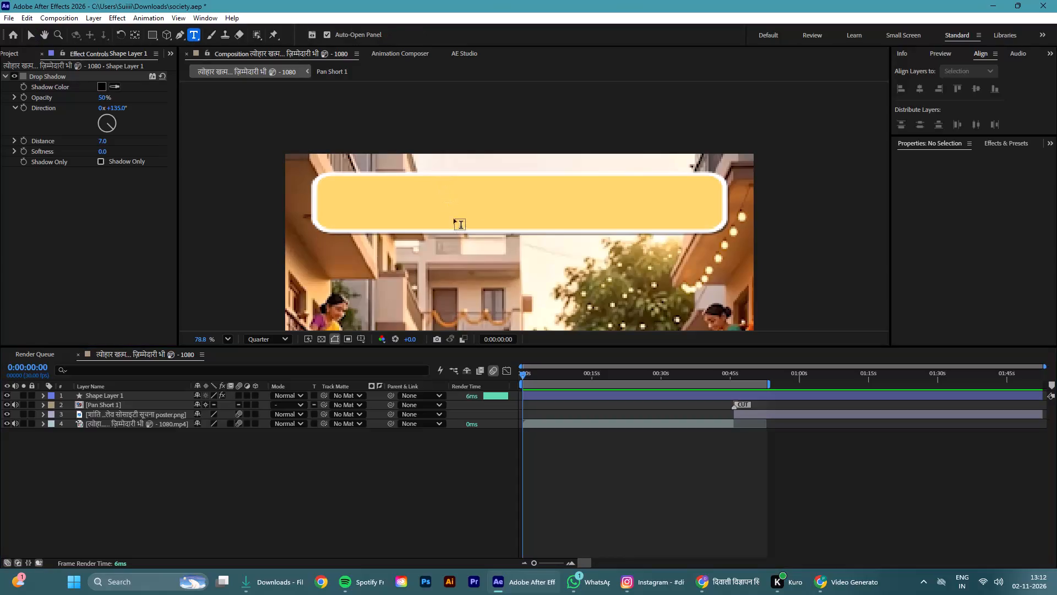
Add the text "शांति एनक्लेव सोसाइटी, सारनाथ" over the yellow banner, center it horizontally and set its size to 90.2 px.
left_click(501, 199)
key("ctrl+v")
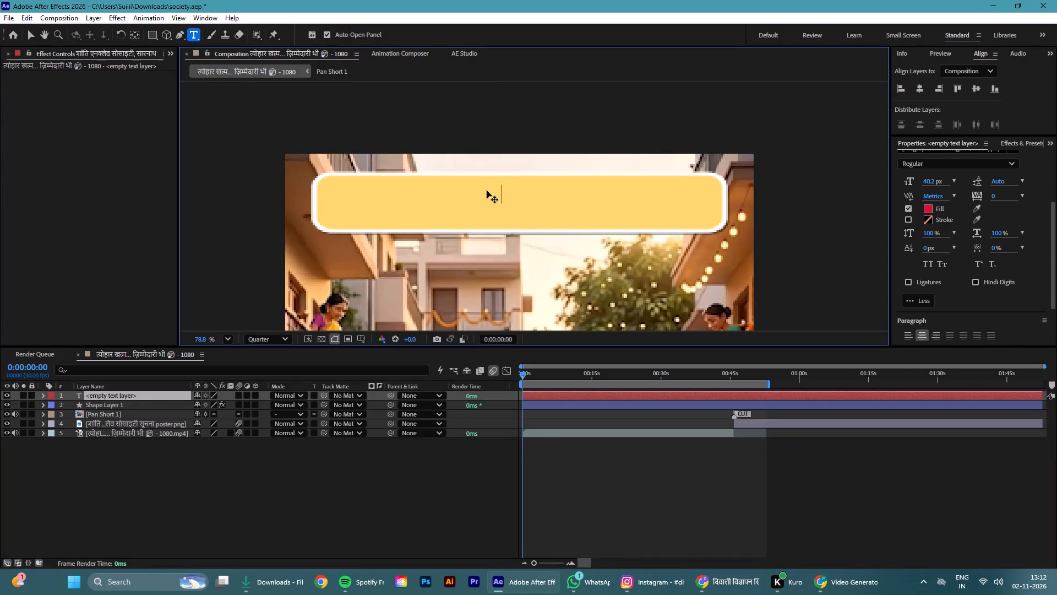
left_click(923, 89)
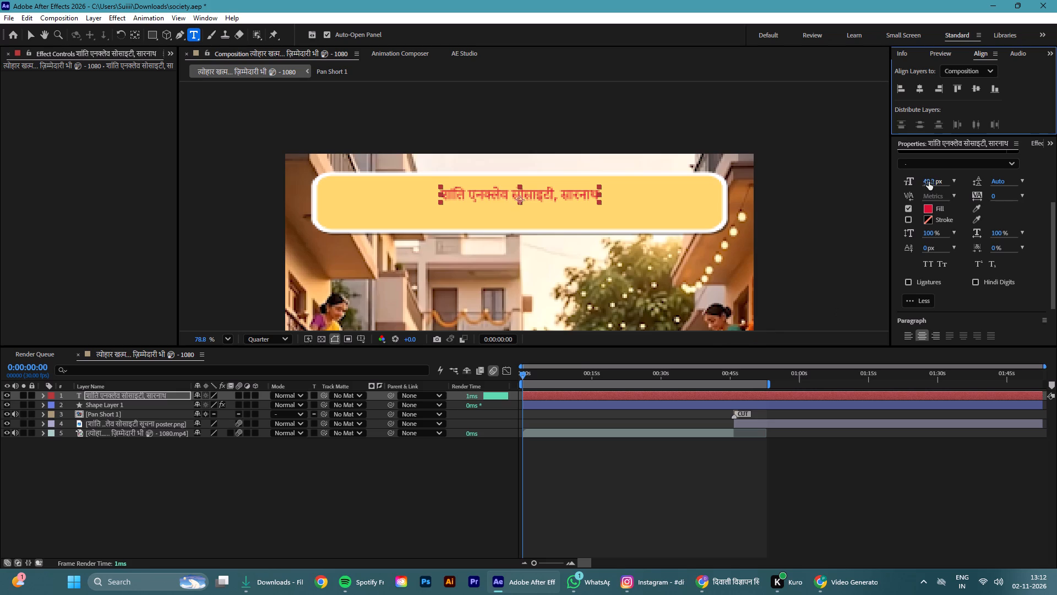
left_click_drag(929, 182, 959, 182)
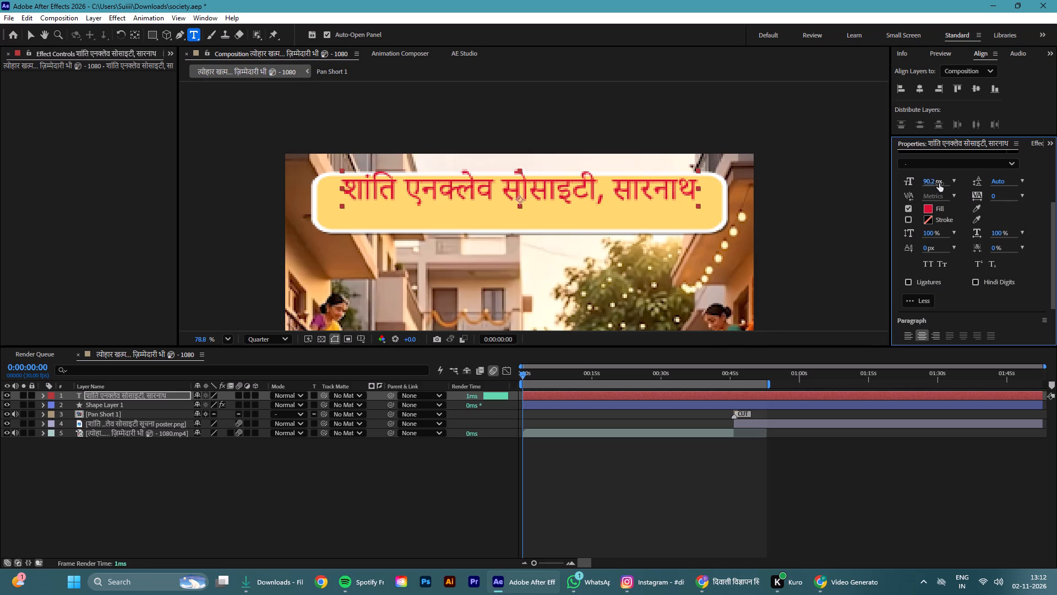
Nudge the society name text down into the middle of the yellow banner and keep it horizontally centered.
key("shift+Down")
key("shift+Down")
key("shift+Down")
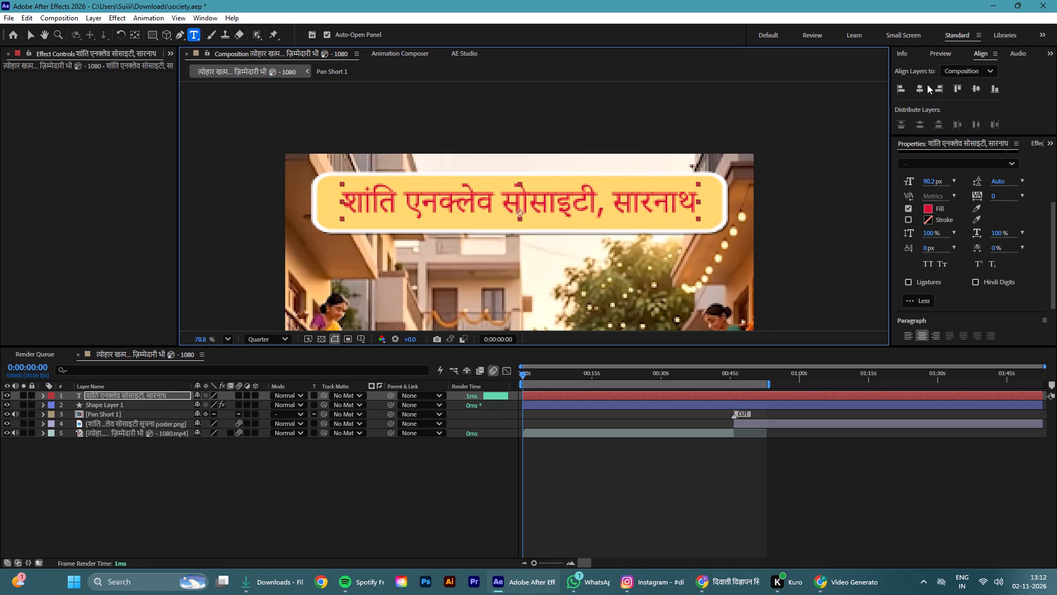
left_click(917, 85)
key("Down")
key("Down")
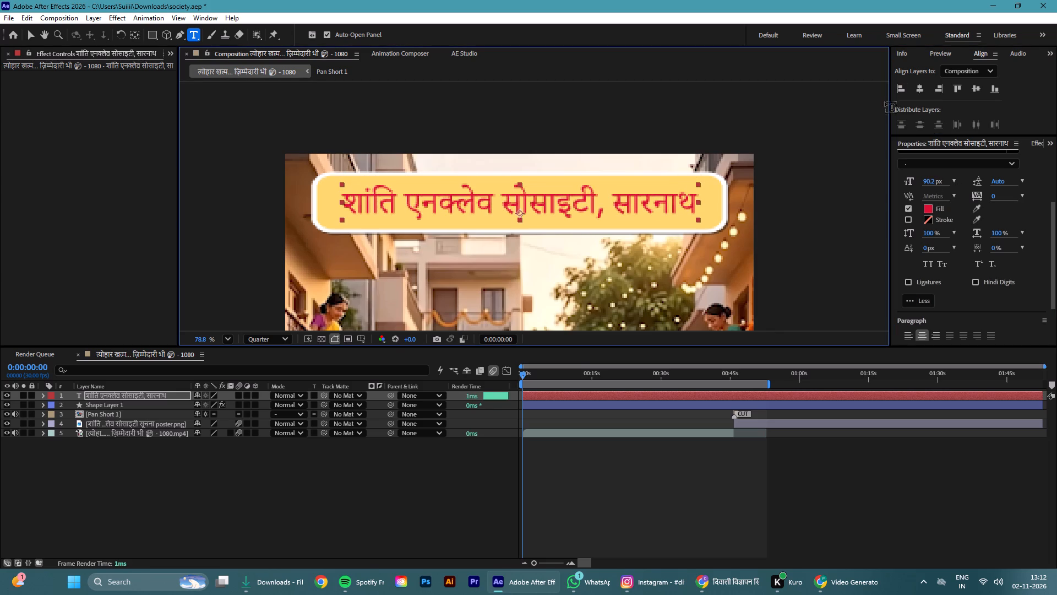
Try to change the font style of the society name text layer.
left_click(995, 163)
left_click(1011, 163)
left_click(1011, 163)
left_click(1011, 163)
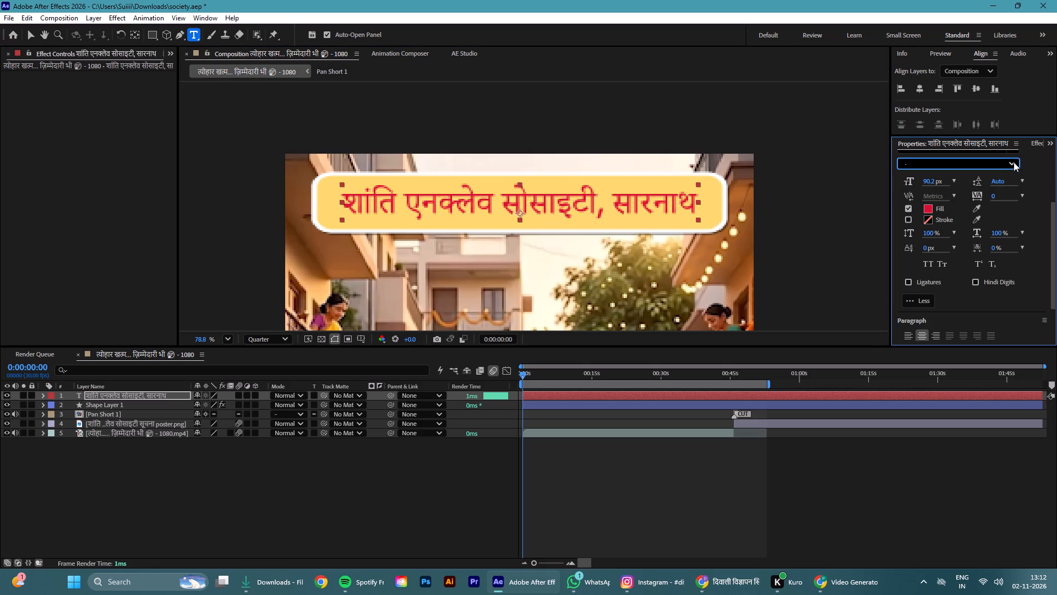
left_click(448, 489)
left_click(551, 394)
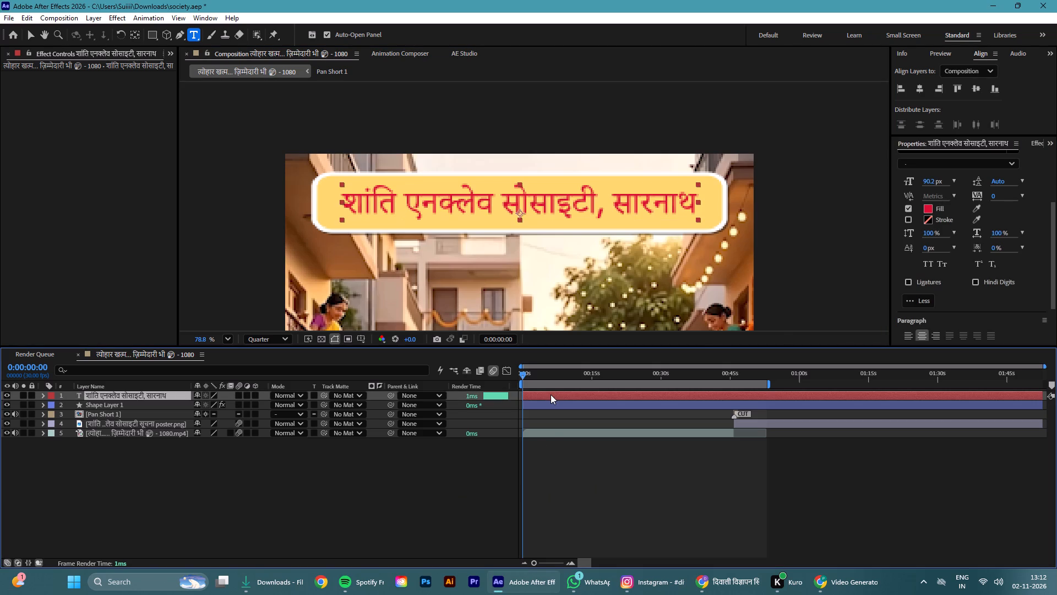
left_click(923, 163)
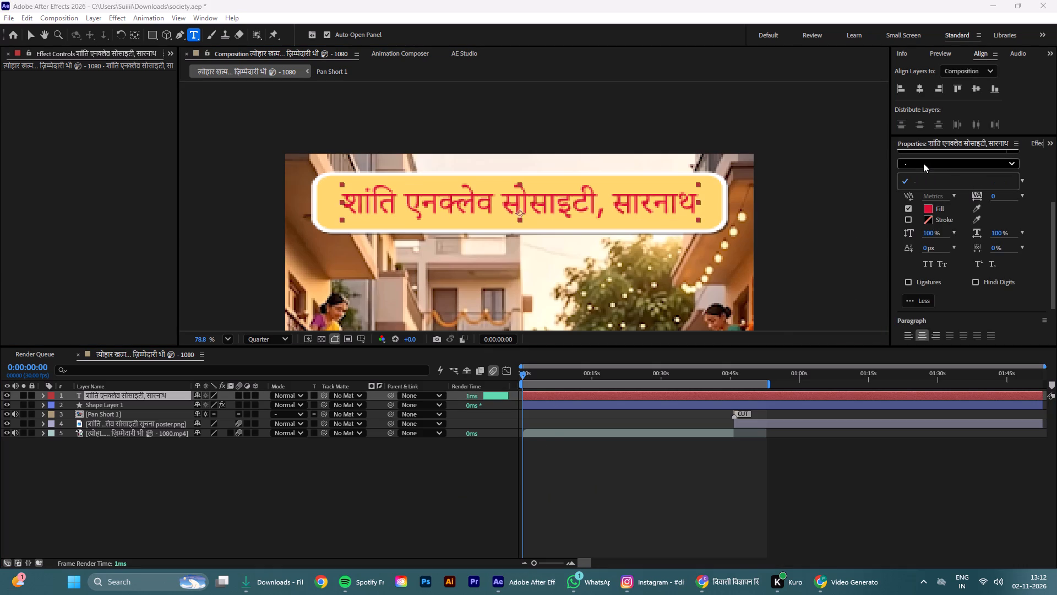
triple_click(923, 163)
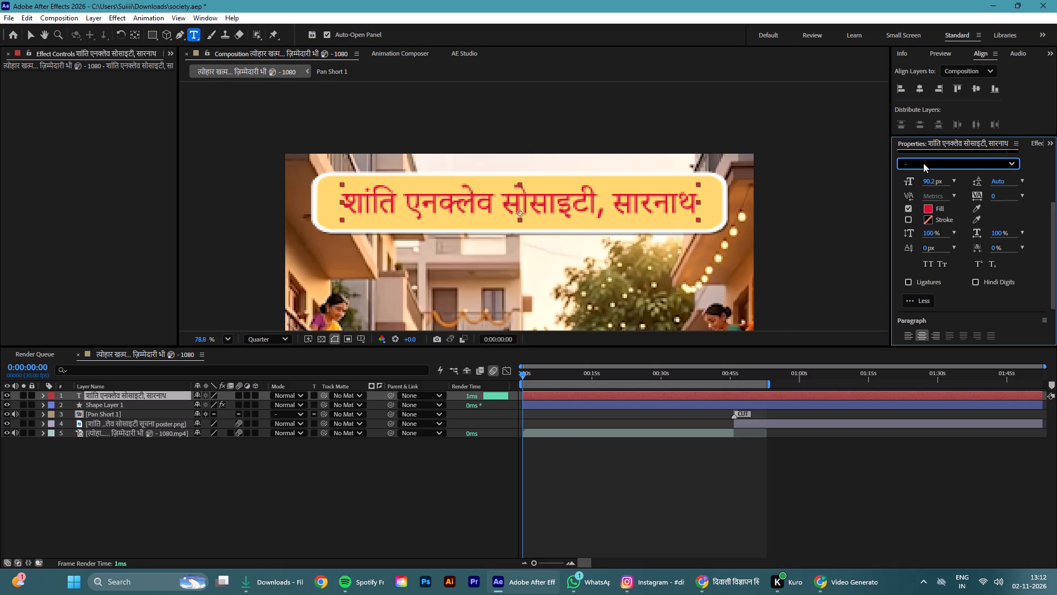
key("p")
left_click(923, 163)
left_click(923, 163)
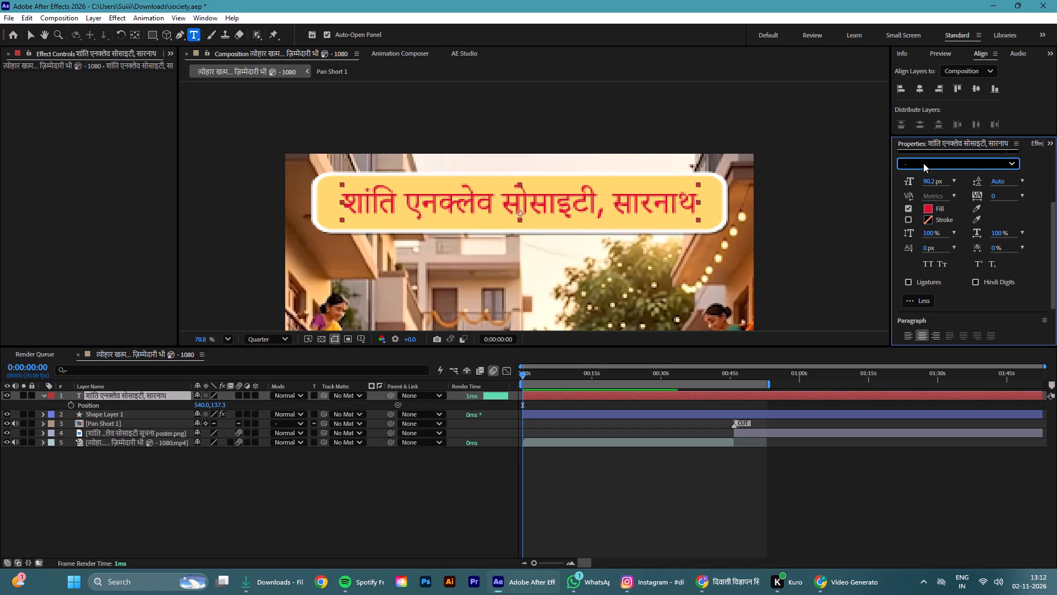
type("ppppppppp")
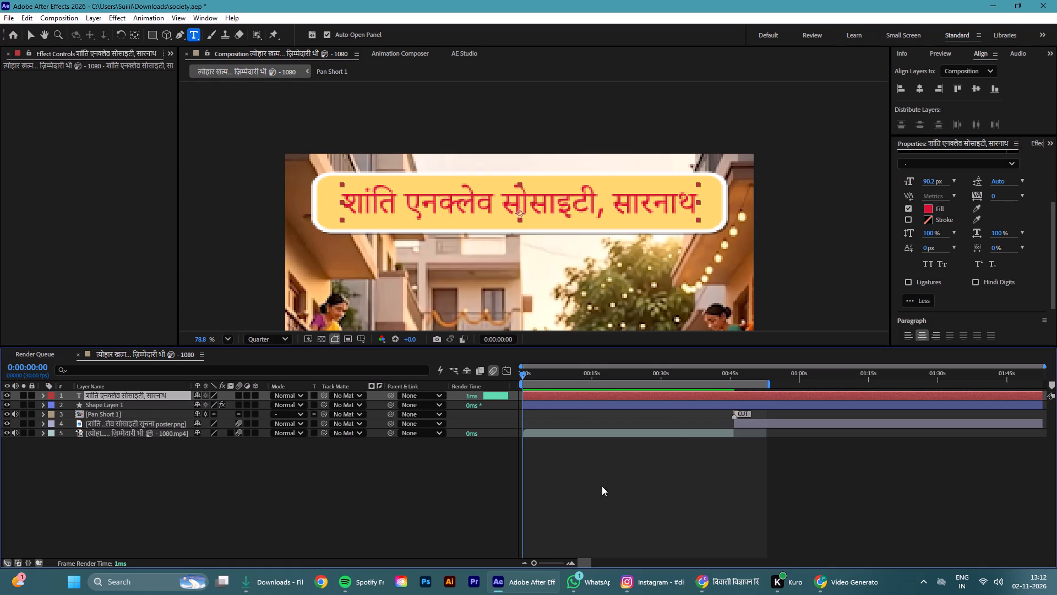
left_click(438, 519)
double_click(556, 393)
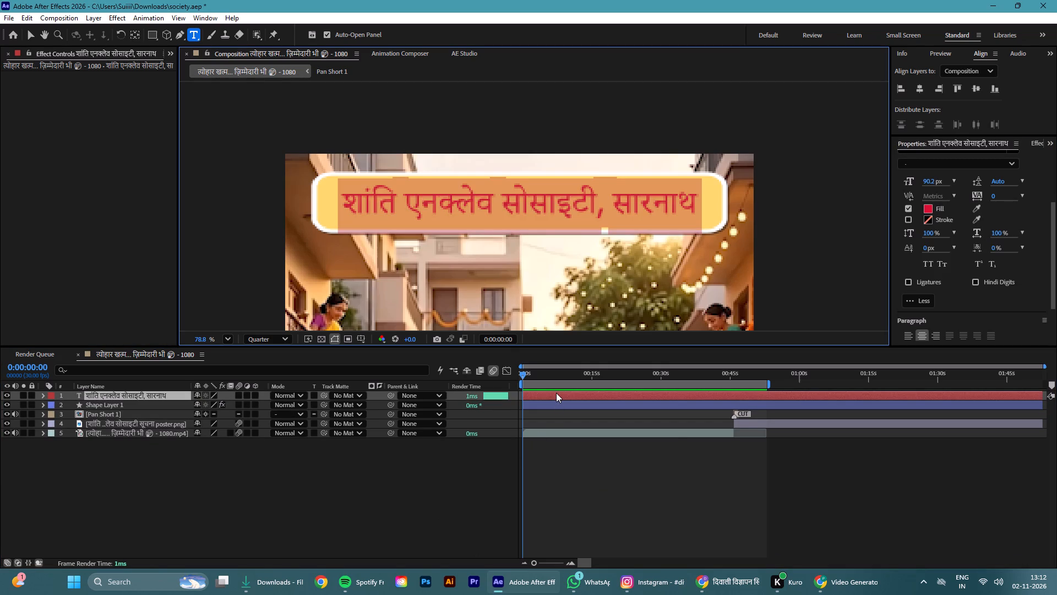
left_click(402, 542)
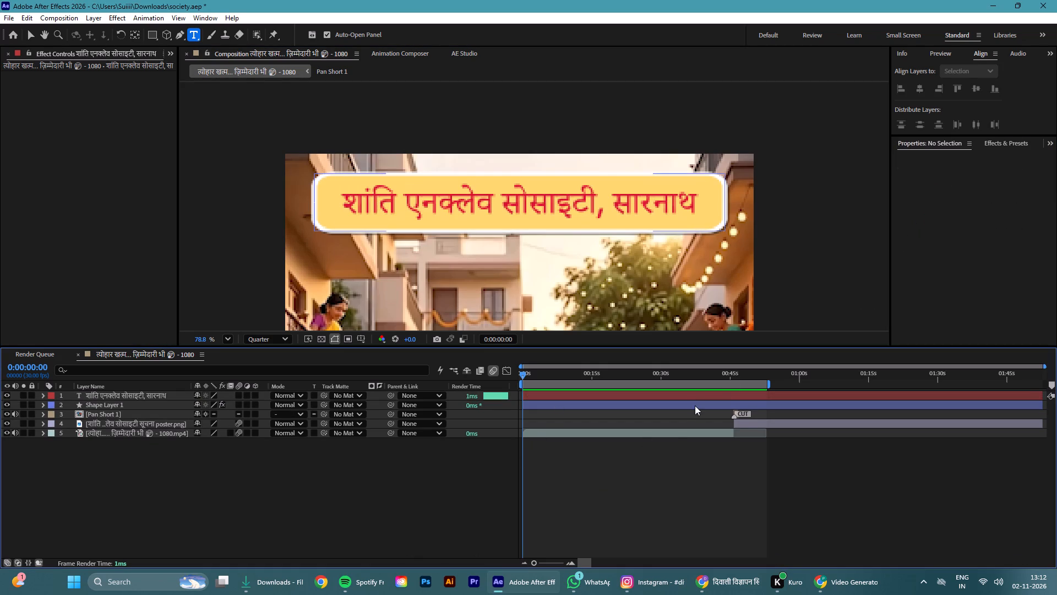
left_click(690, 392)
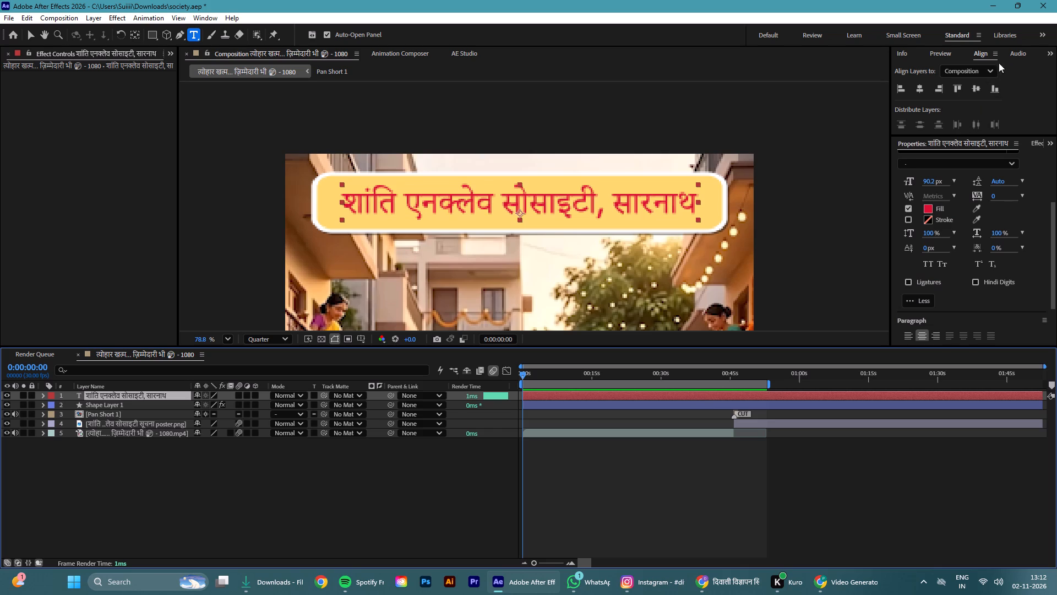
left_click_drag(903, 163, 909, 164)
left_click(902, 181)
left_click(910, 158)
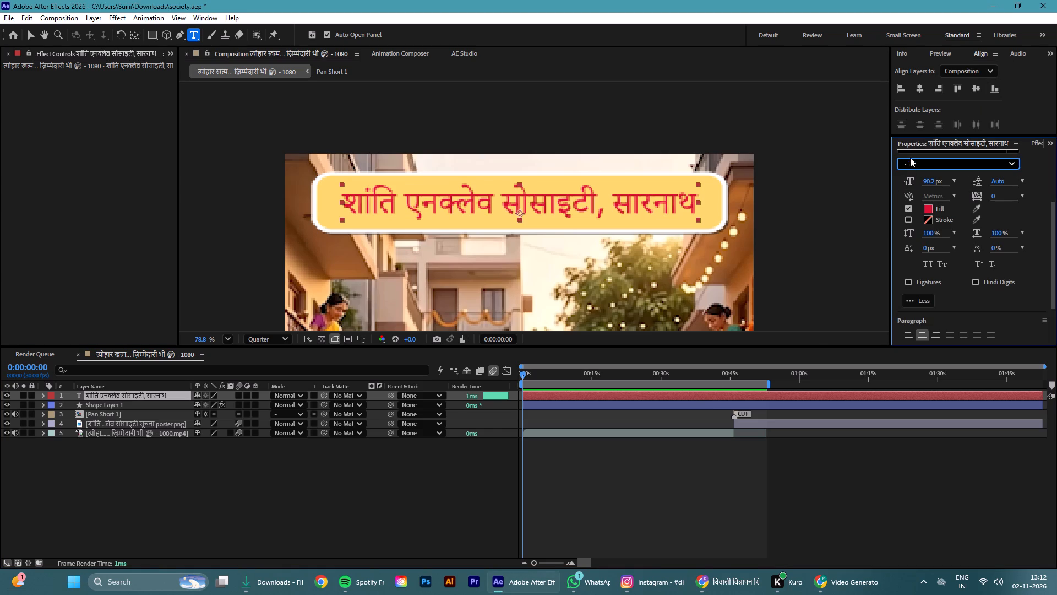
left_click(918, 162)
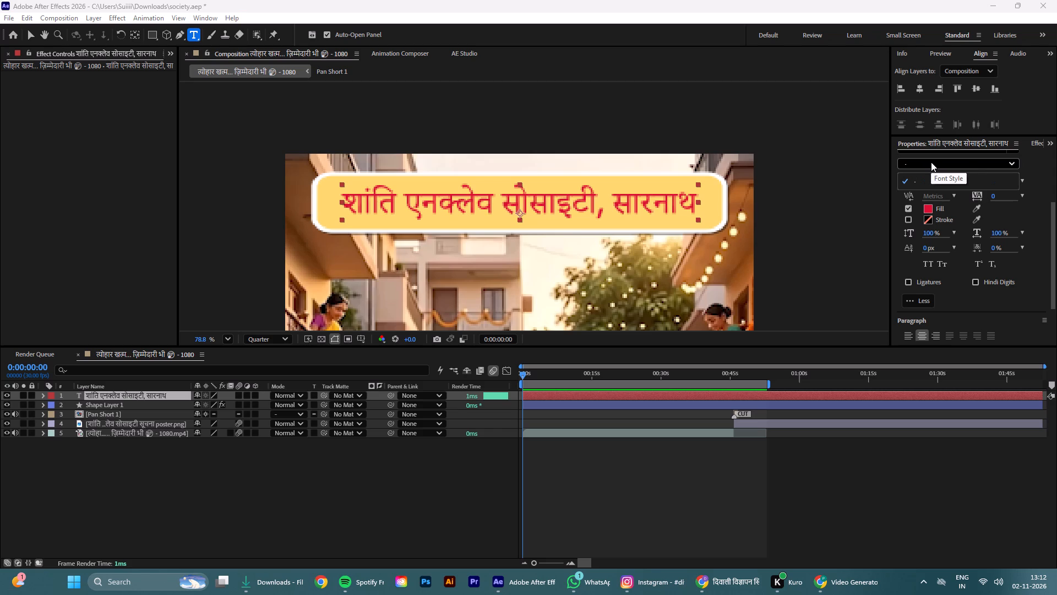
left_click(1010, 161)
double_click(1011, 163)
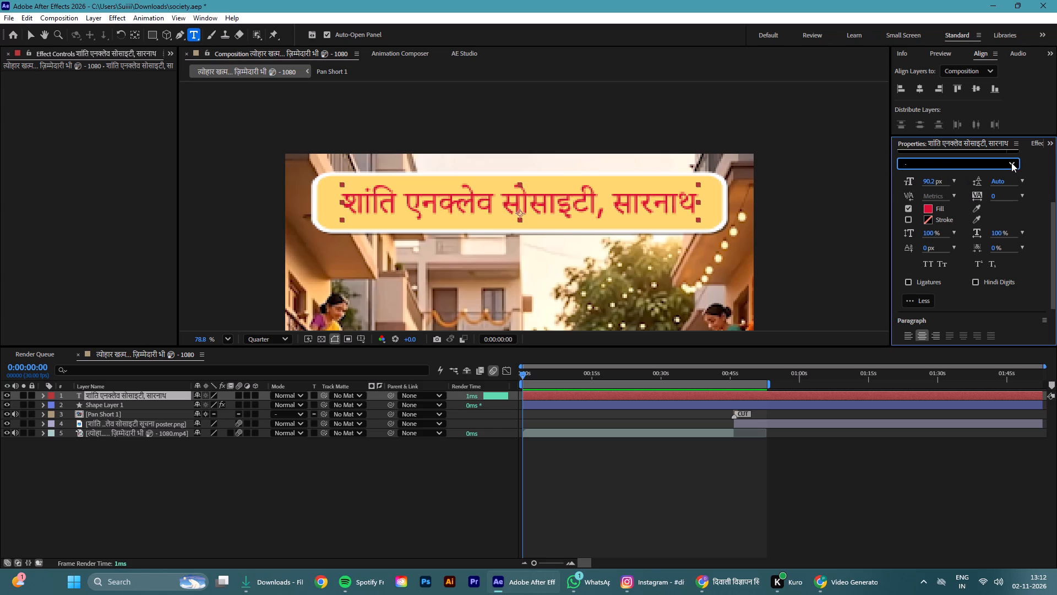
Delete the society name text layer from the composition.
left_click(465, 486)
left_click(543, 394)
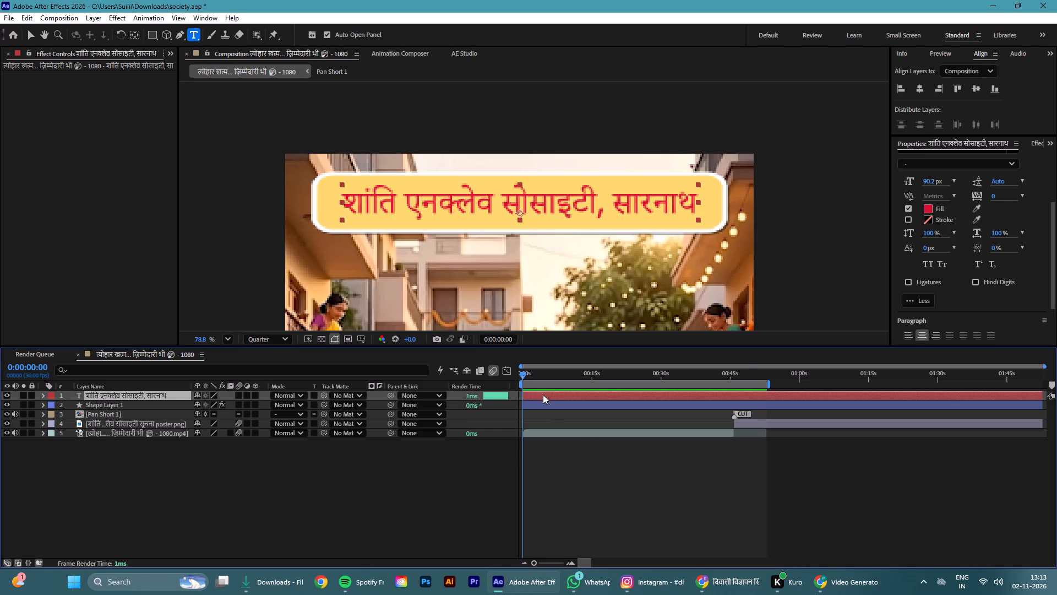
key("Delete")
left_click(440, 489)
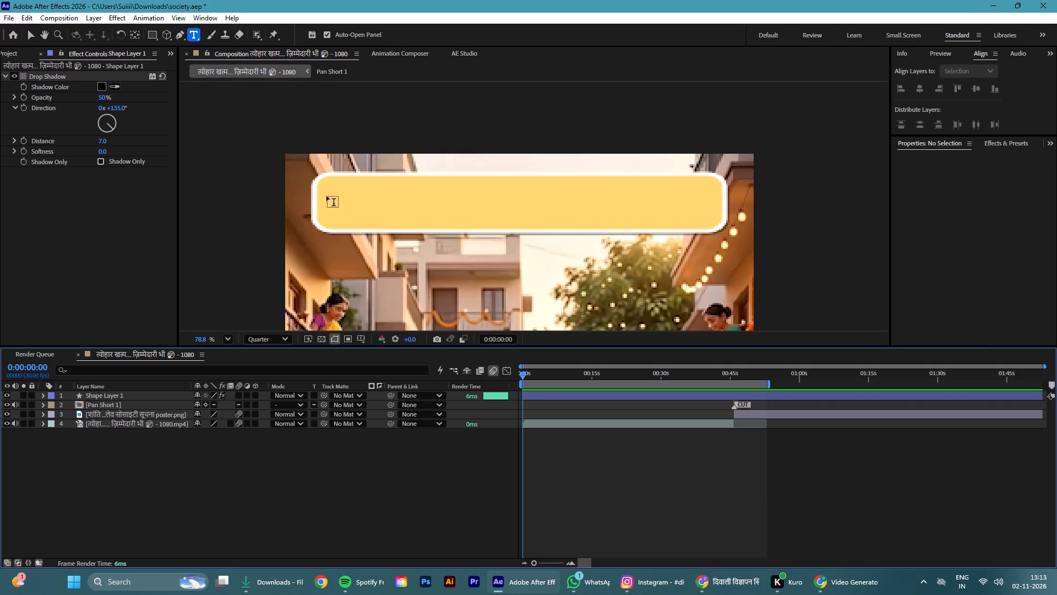
Create a new text layer over the yellow banner reading "शांति एनक्लेव सोसाइटी, सारनाथ".
left_click(509, 188)
scroll(931, 221, "up", 4)
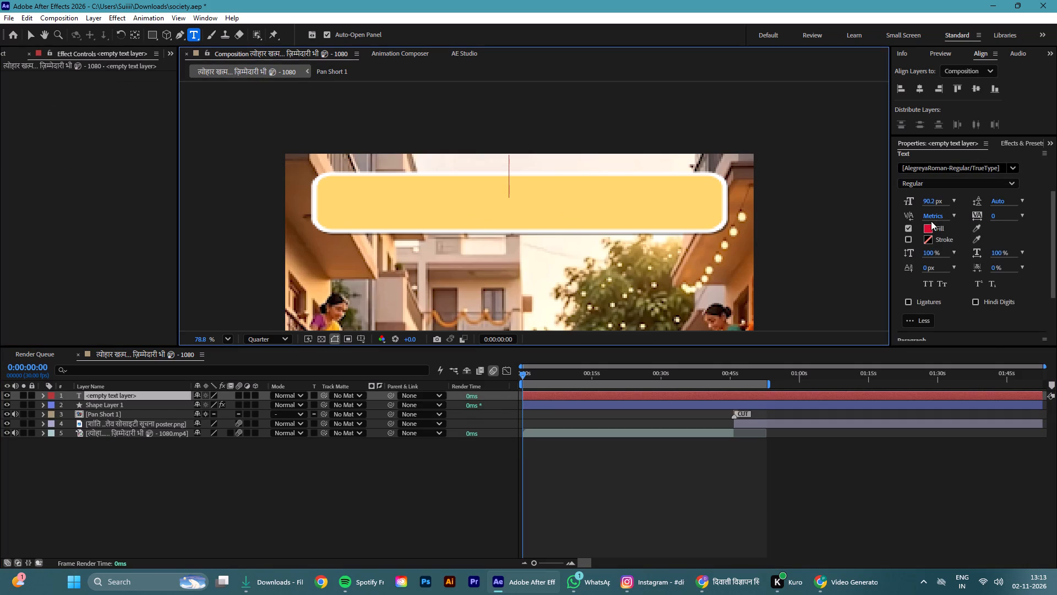
scroll(866, 262, "up", 3)
scroll(870, 240, "down", 3)
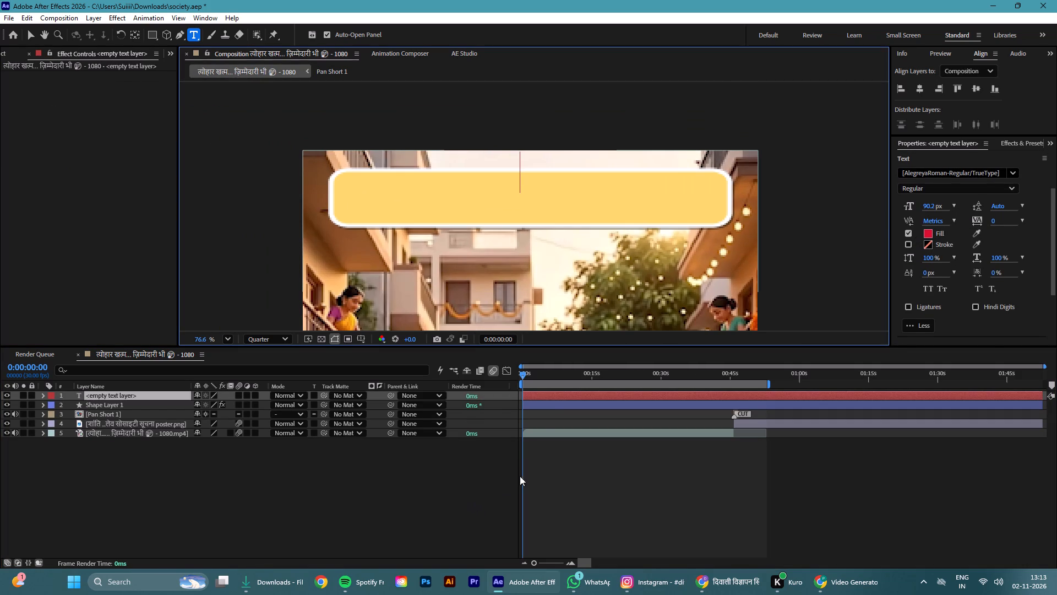
left_click(551, 396)
double_click(551, 396)
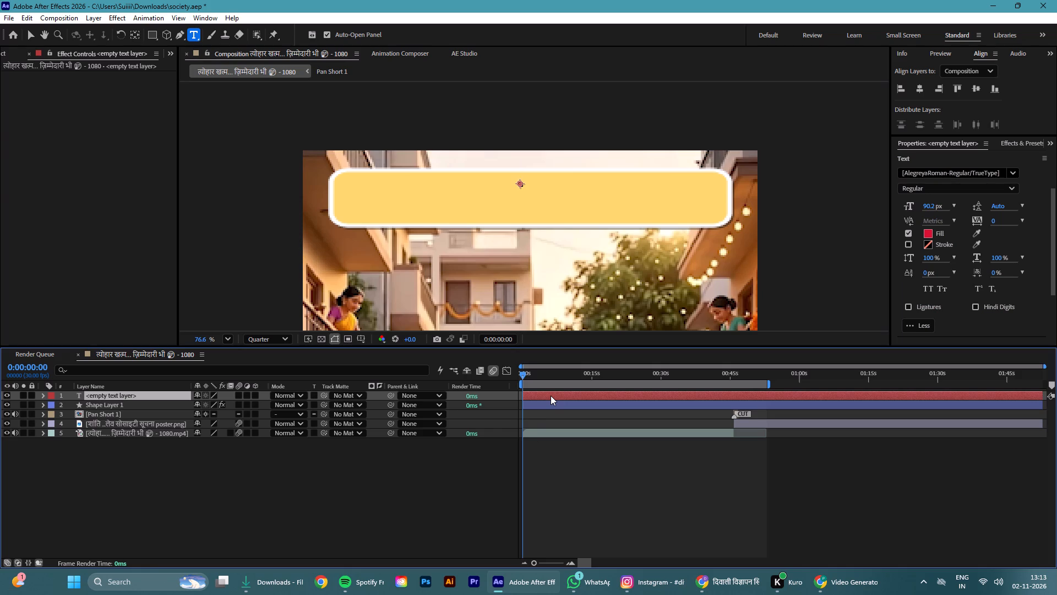
triple_click(551, 396)
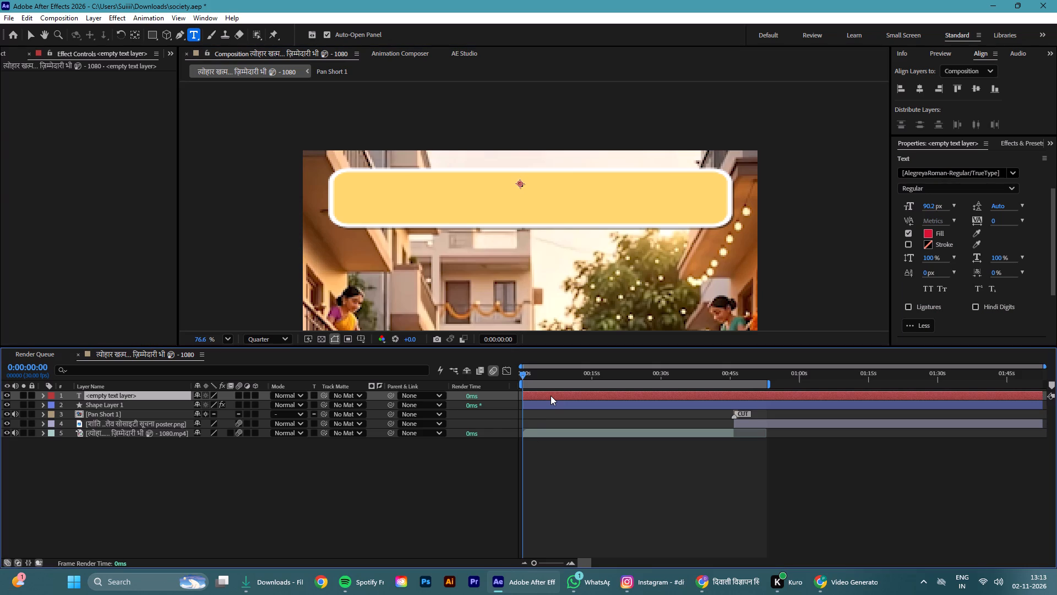
triple_click(551, 396)
double_click(551, 396)
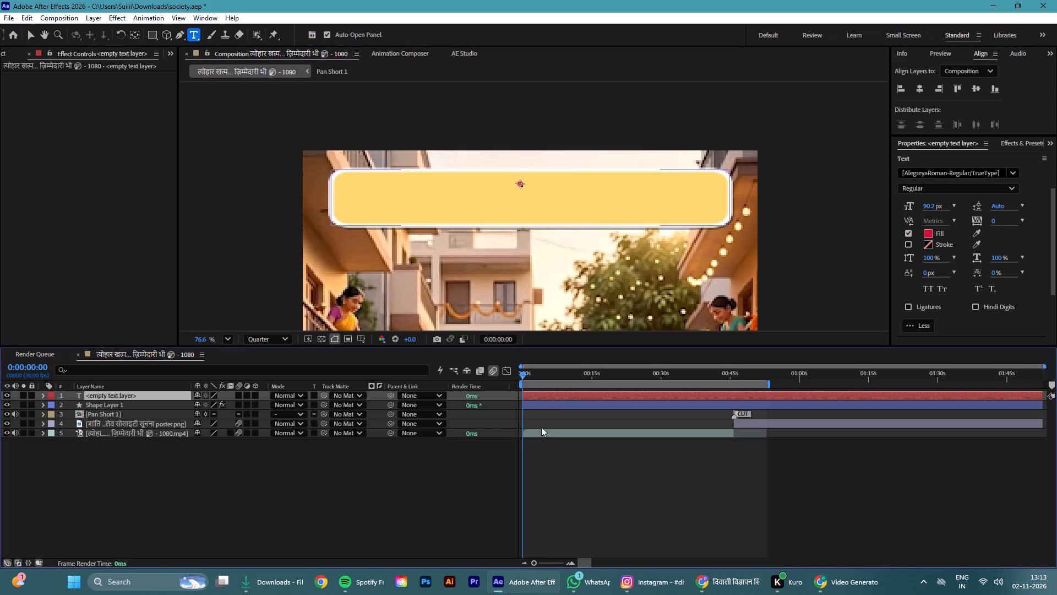
left_click(547, 403)
left_click(548, 393)
double_click(548, 393)
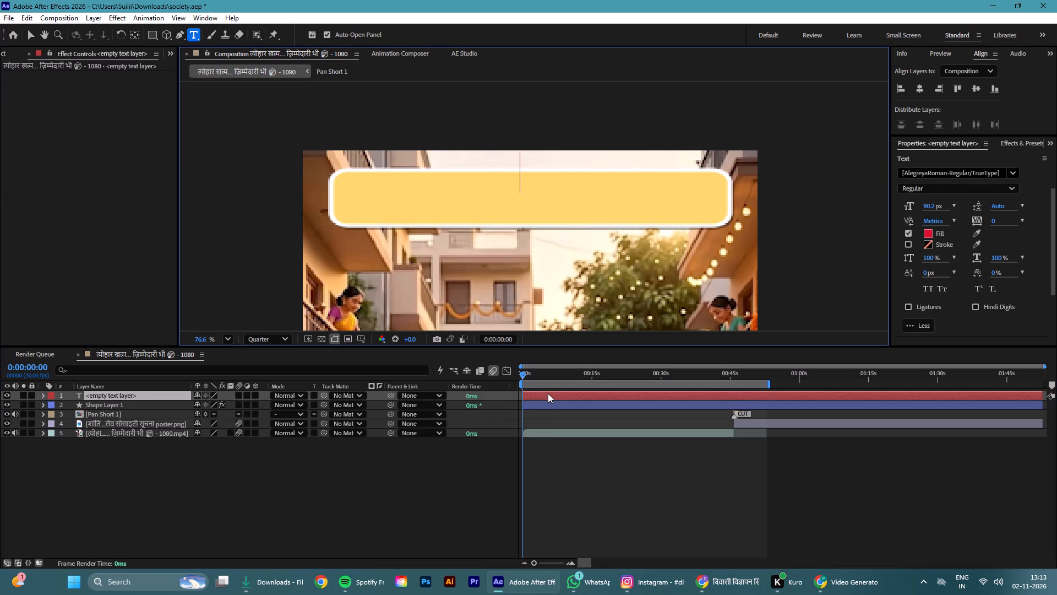
key("ctrl+v")
Apply the Poppins font in the Black style to the whole society name text layer.
left_click(1009, 174)
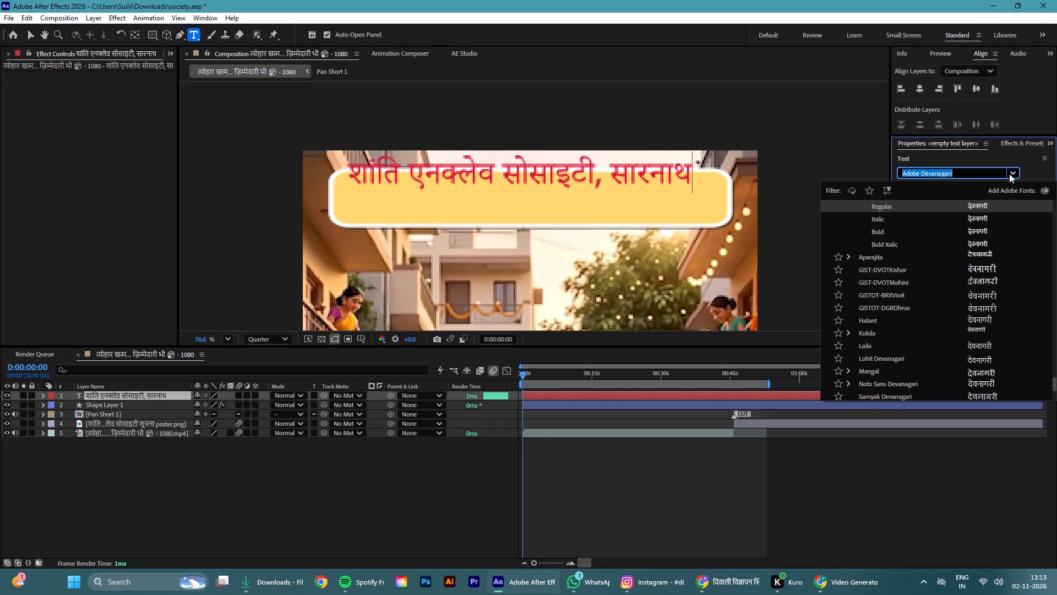
type("po")
type("pp")
left_click(881, 363)
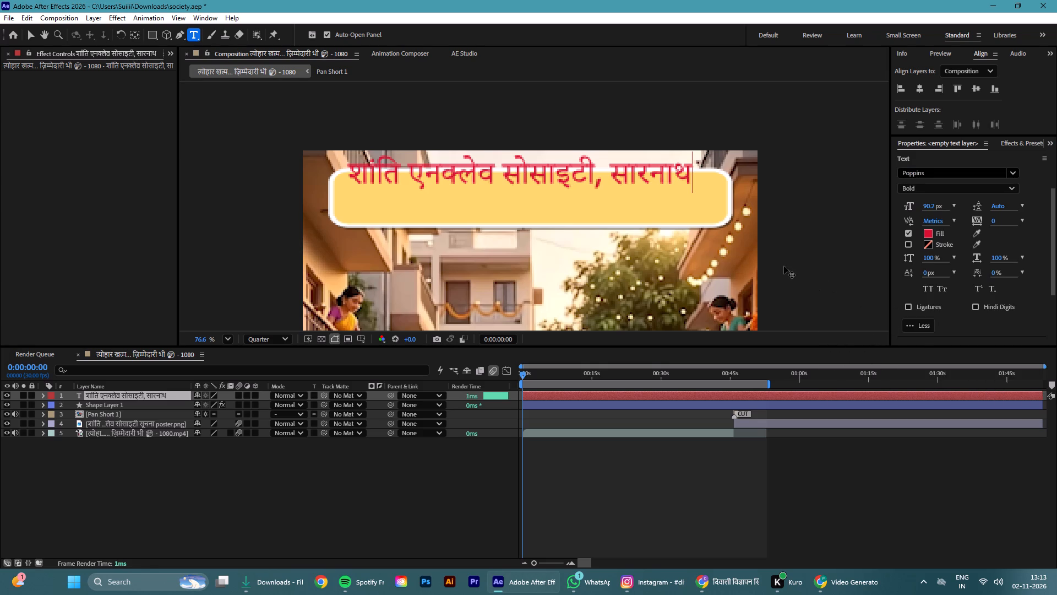
left_click(675, 405)
left_click(676, 395)
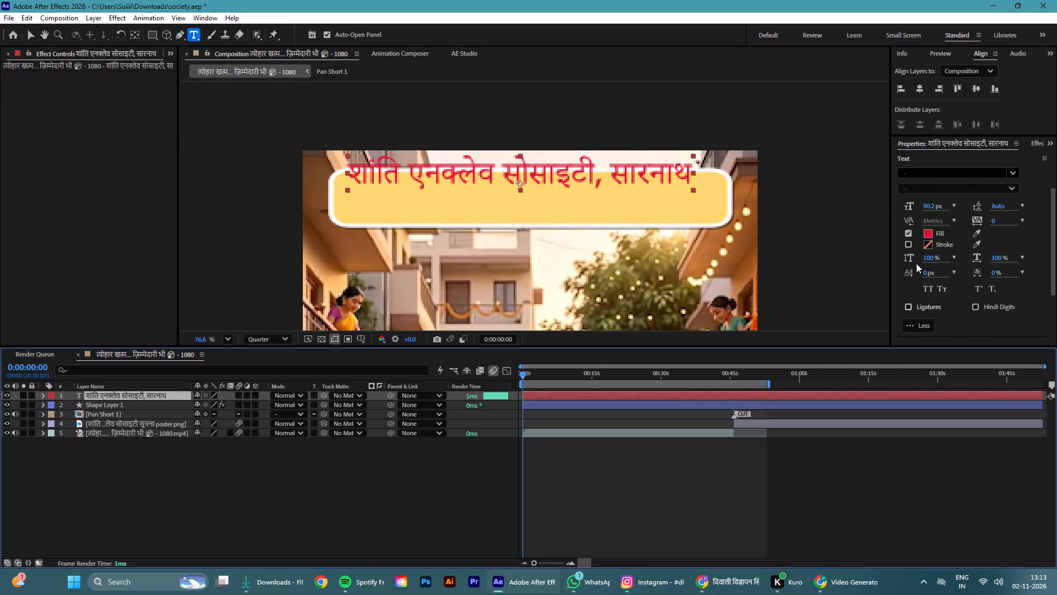
left_click(1013, 172)
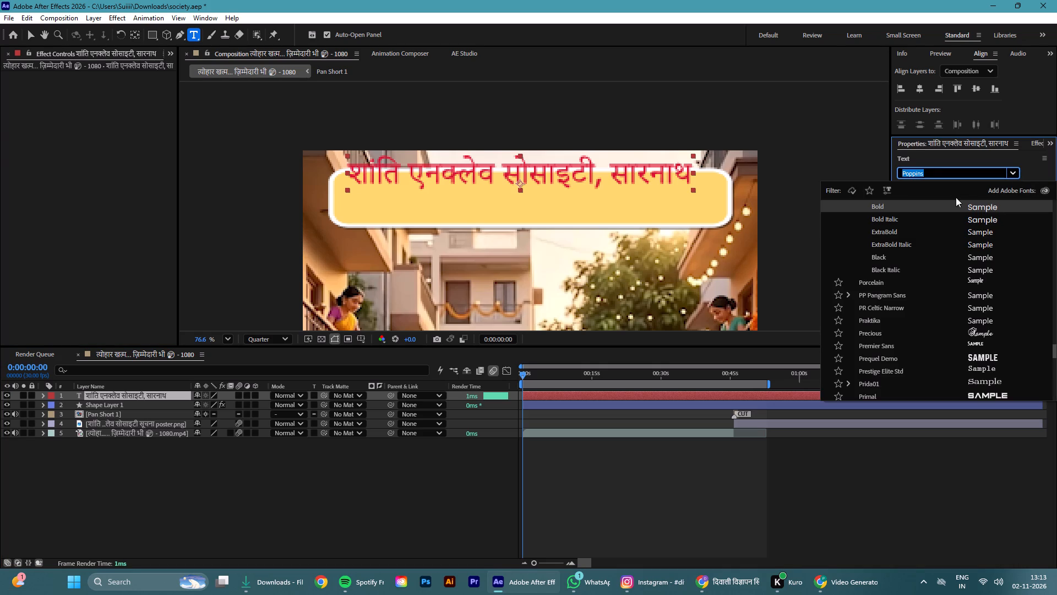
left_click(880, 208)
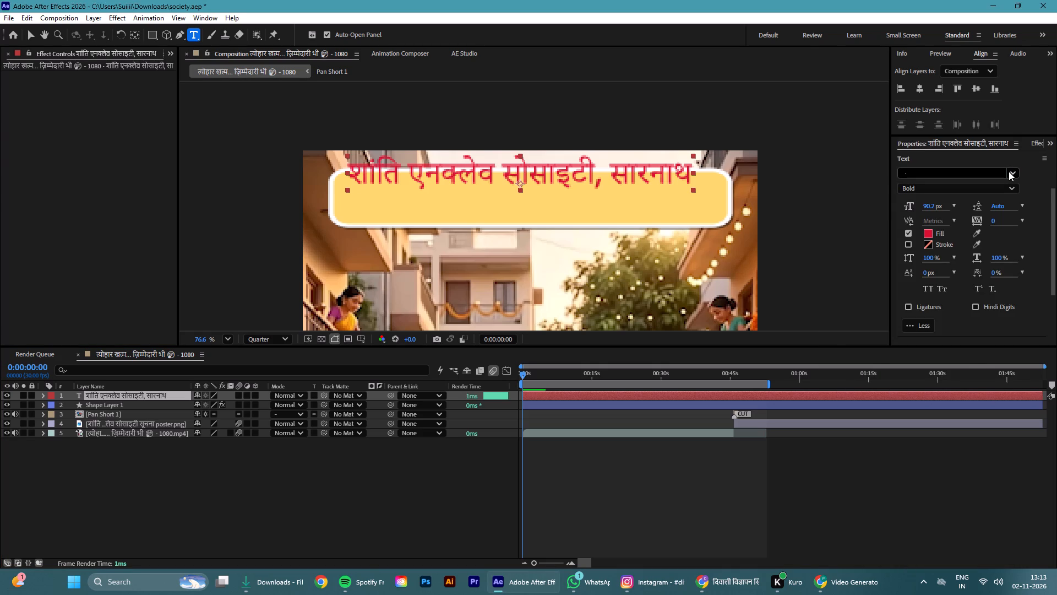
left_click(1009, 171)
left_click(878, 256)
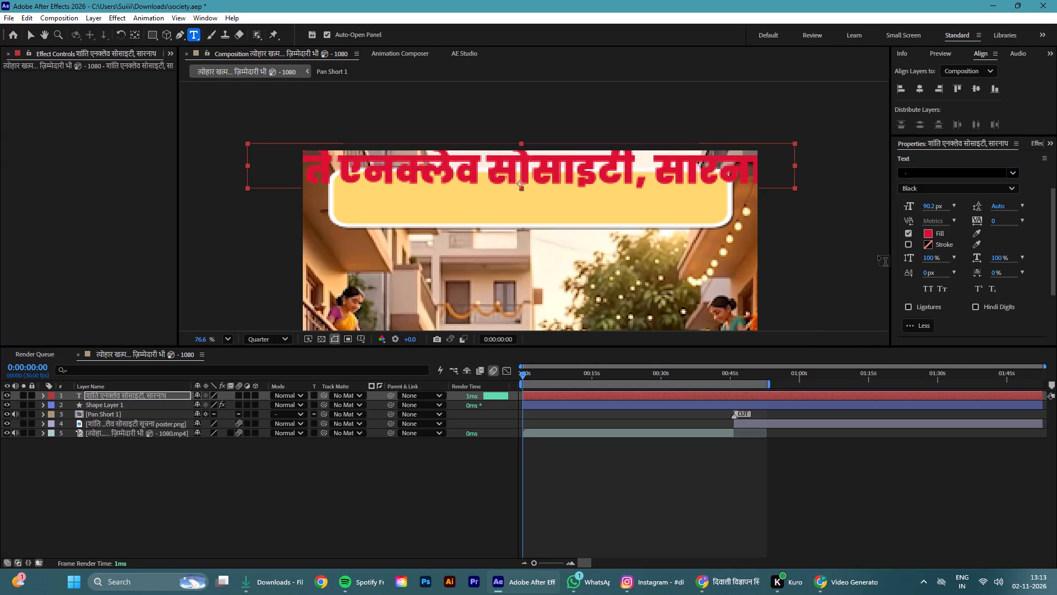
Change the society name text's font style to Bold.
left_click(961, 178)
left_click(958, 171)
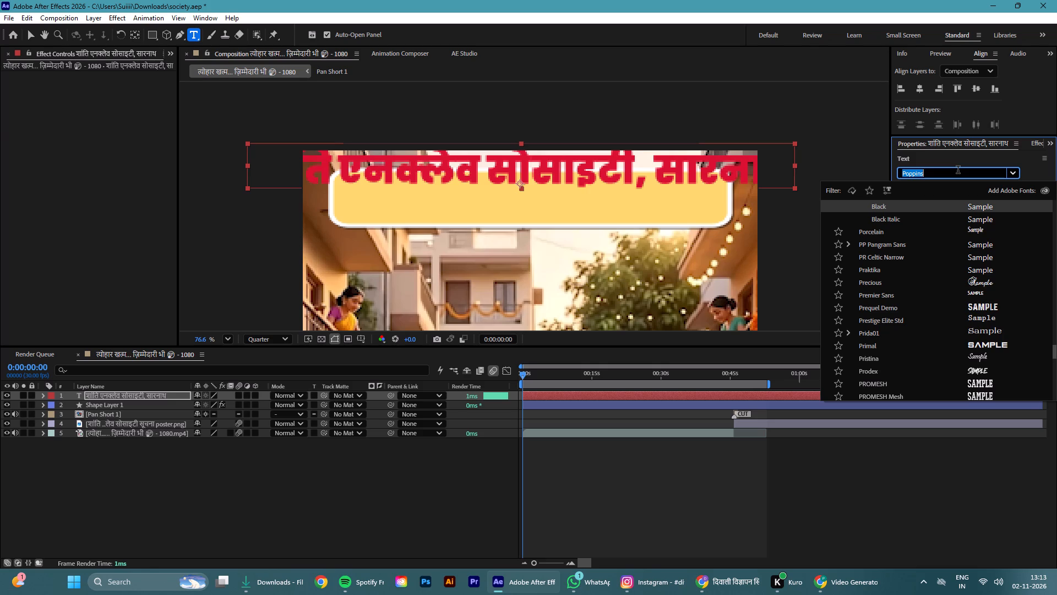
key("Return")
left_click(1011, 185)
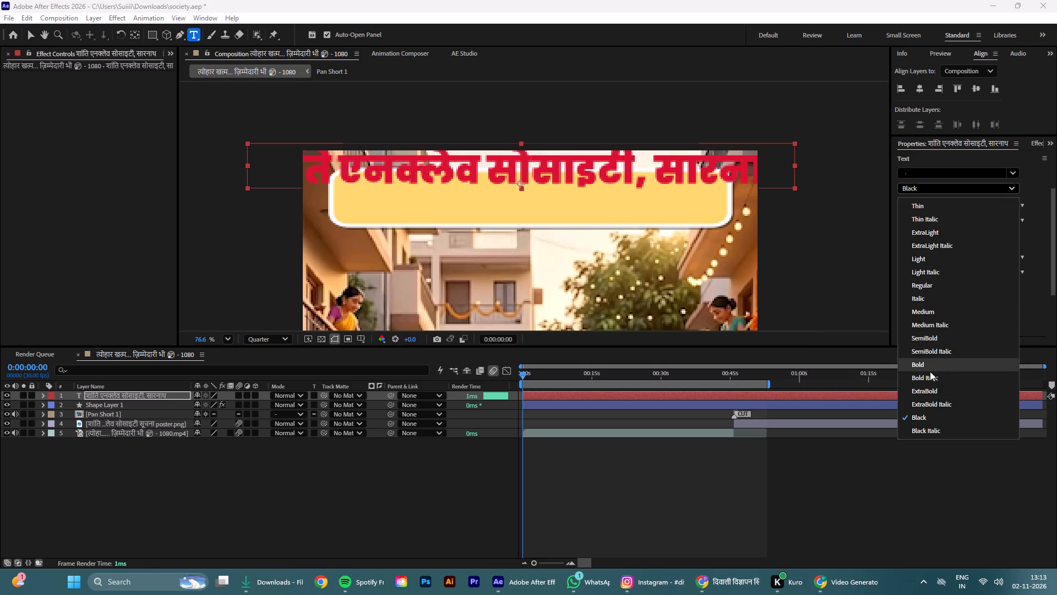
left_click(927, 368)
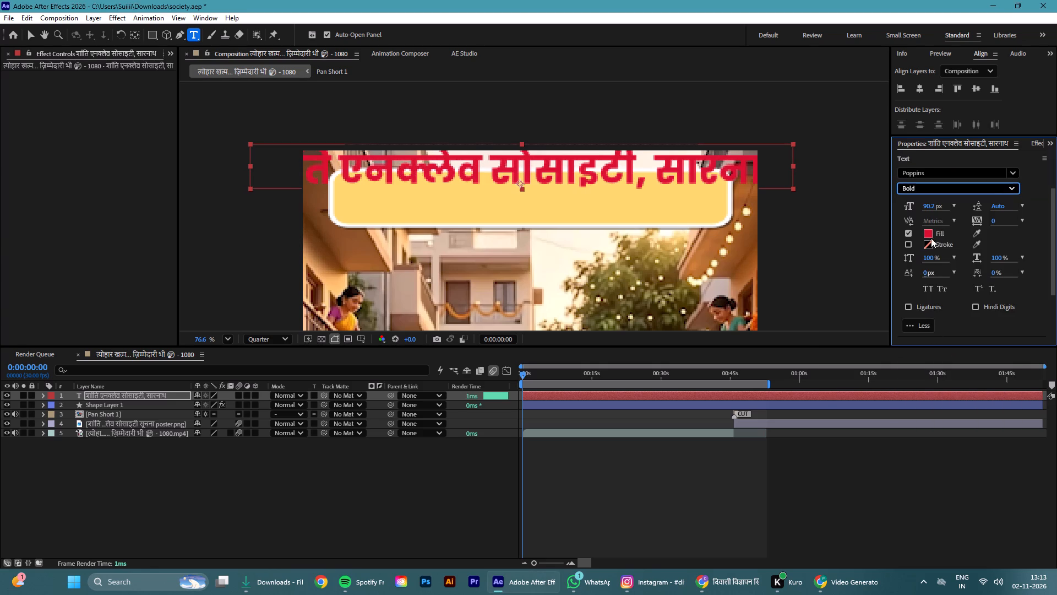
Reduce the society name text's size to 53.2 px so it fits within the banner's width.
left_click_drag(930, 208, 912, 212)
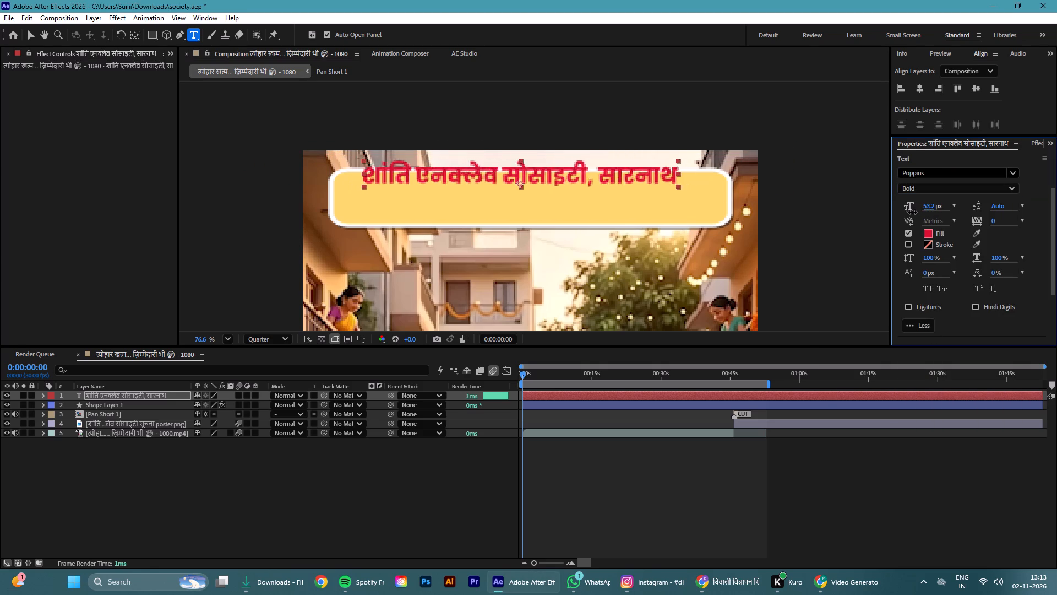
Enlarge the society name text to 63.2 px and center it horizontally in the composition.
left_click_drag(912, 212, 918, 213)
left_click(921, 85)
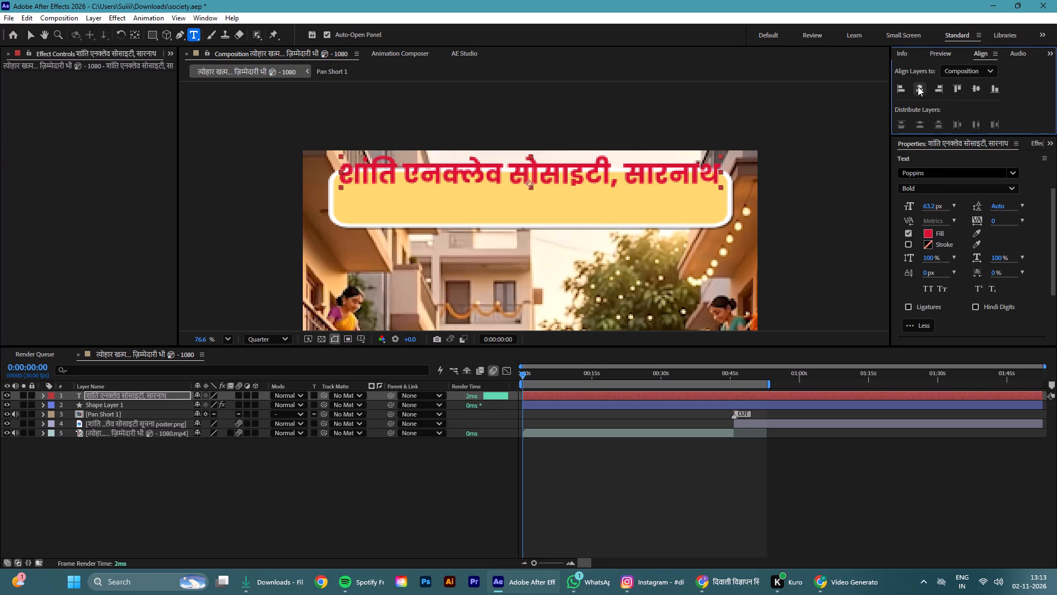
Move the society name text down so it sits inside the yellow banner.
key("shift+Down")
key("shift+Down")
key("shift+Down")
key("shift+Down")
key("shift+Down")
key("shift+Down")
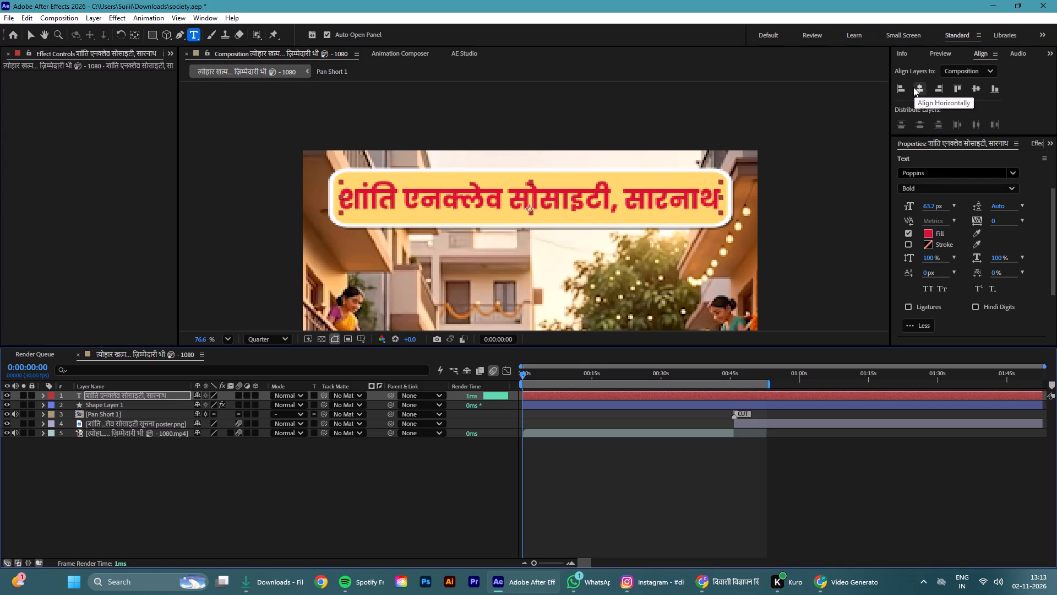
Reduce the society name text's size to 62.2 px and center it horizontally in the composition again.
left_click(927, 207)
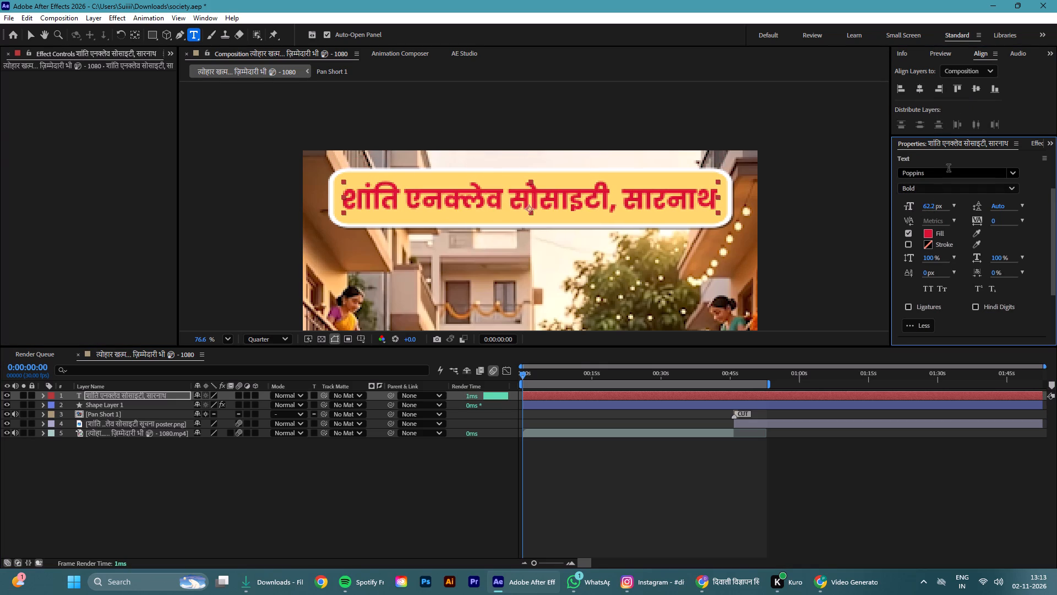
left_click(920, 85)
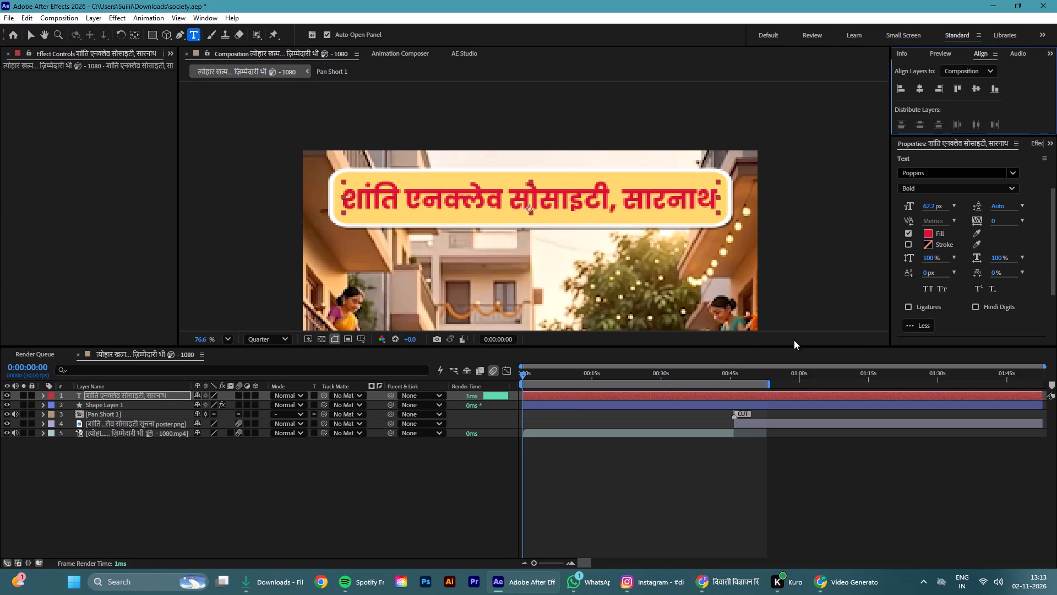
left_click(446, 491)
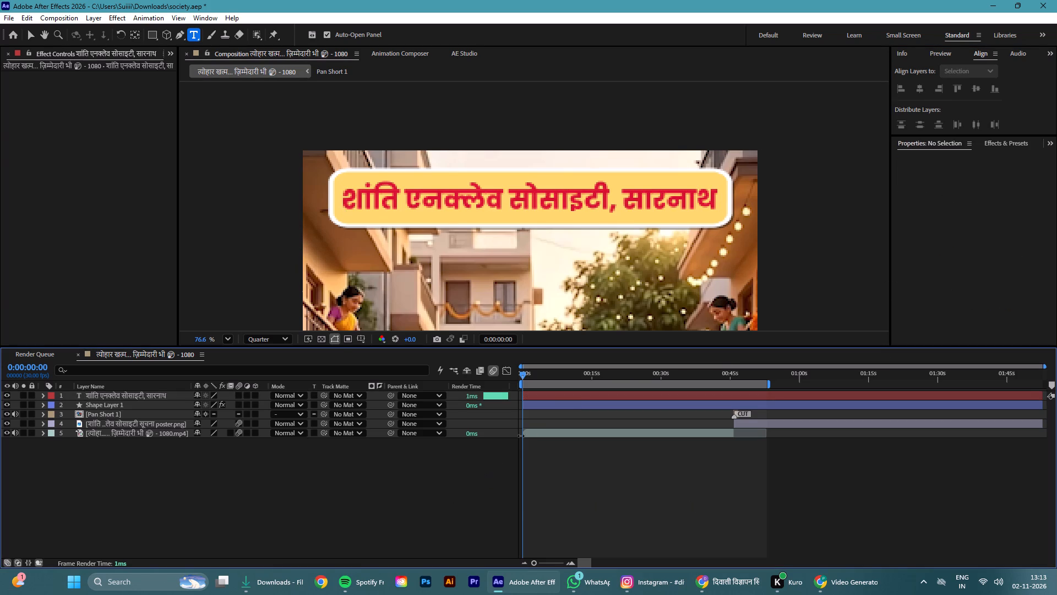
Nudge the society name text slightly down to fine-tune its vertical placement inside the banner.
left_click(567, 396)
key("Down")
key("Down")
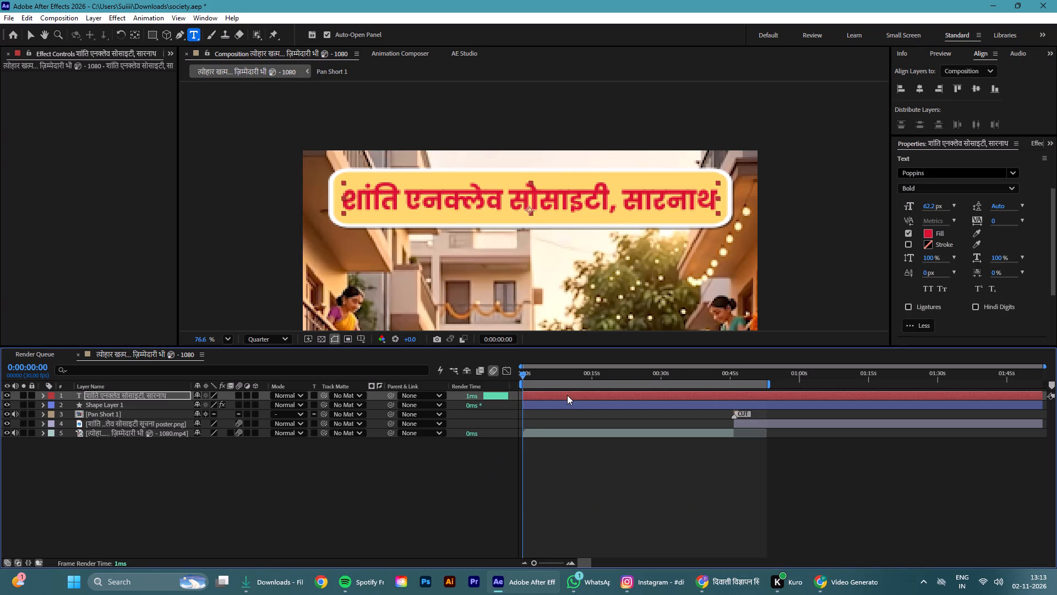
key("Up")
key("Up")
key("Down")
key("Down")
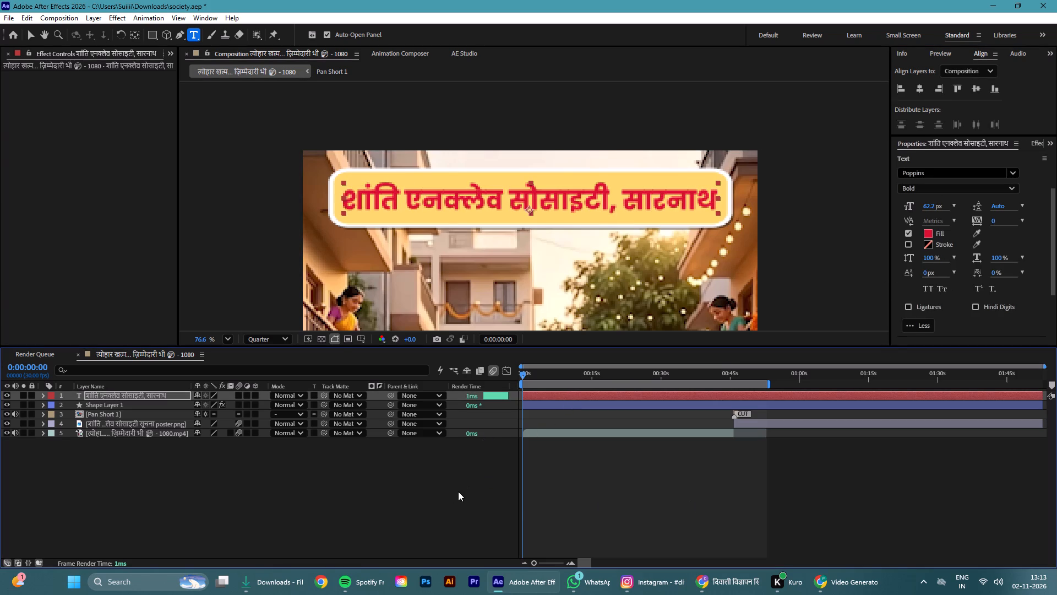
left_click(457, 491)
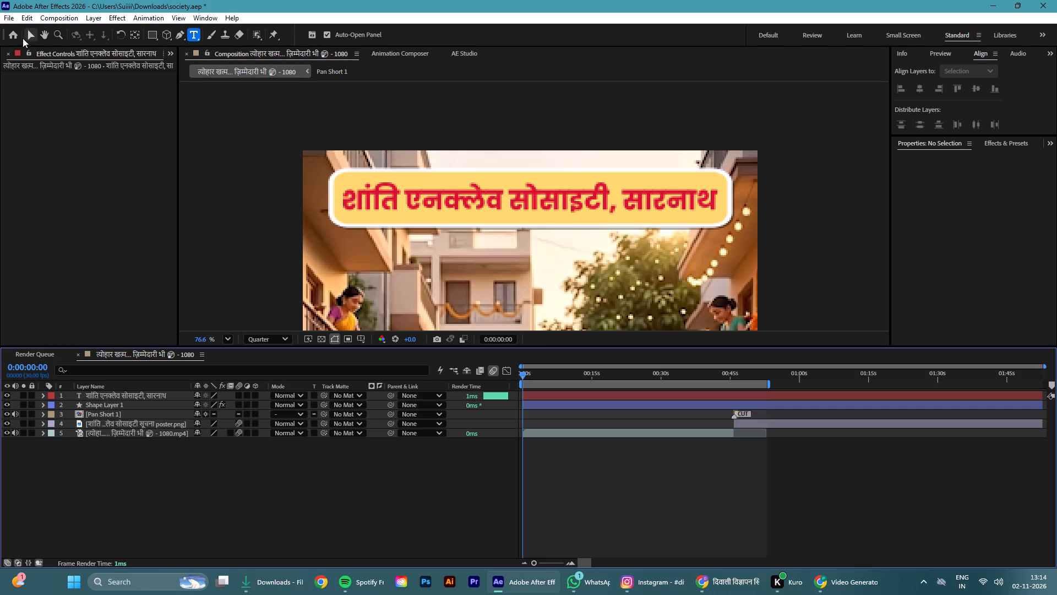
Make the yellow banner slightly shorter by pulling its upper and lower edges closer to the society name.
left_click(28, 36)
left_click(493, 176)
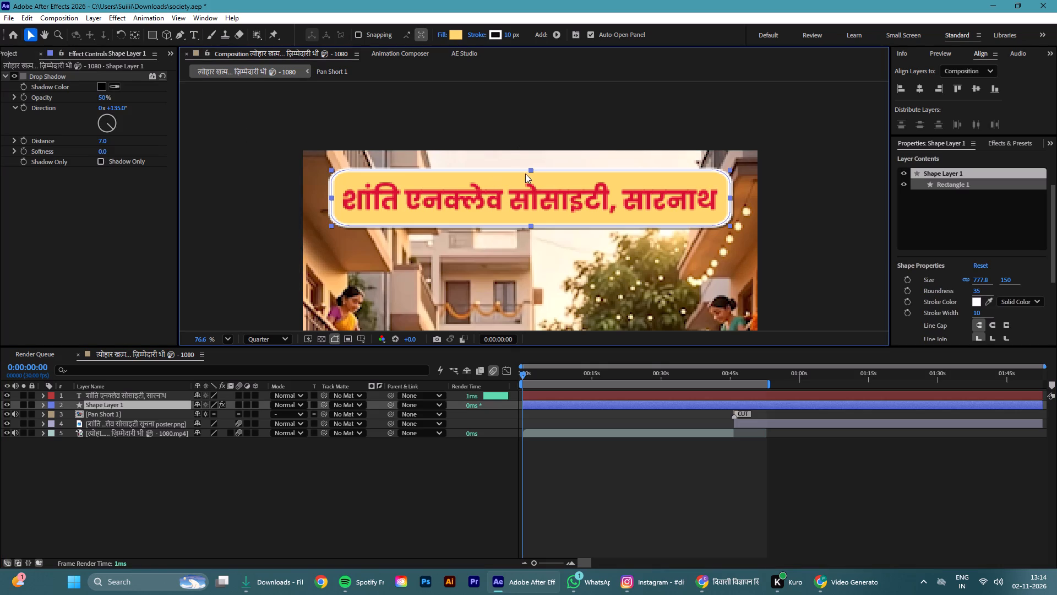
left_click(532, 168)
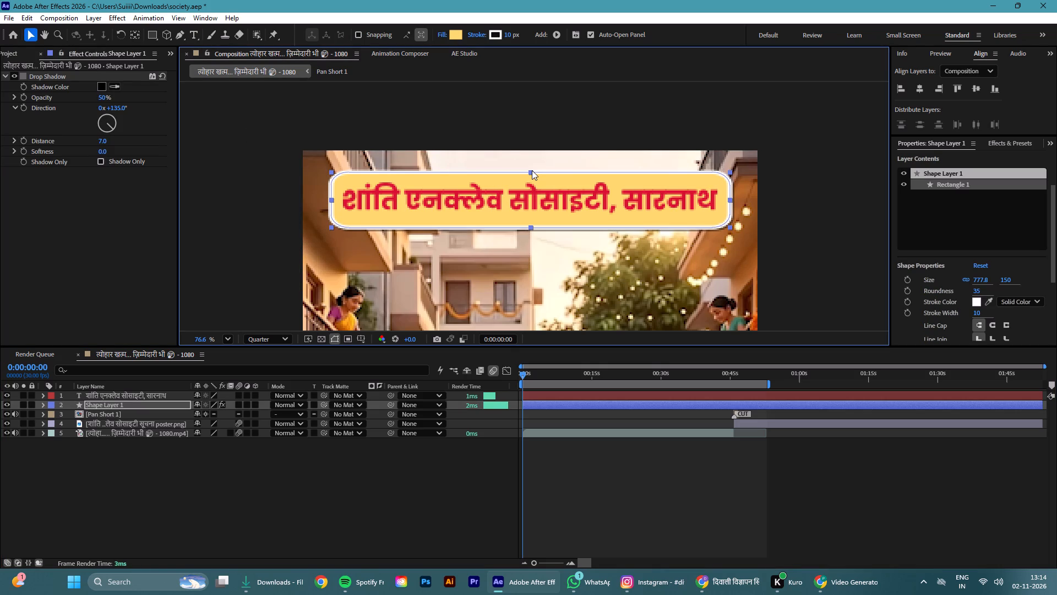
key("ctrl+z")
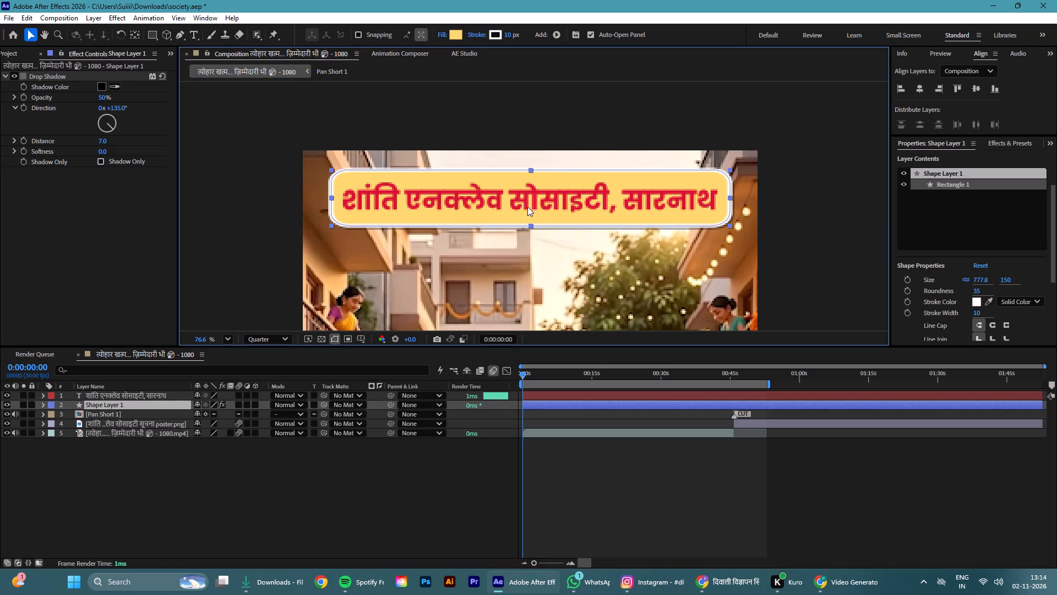
left_click(531, 224)
left_click(531, 226, "ctrl")
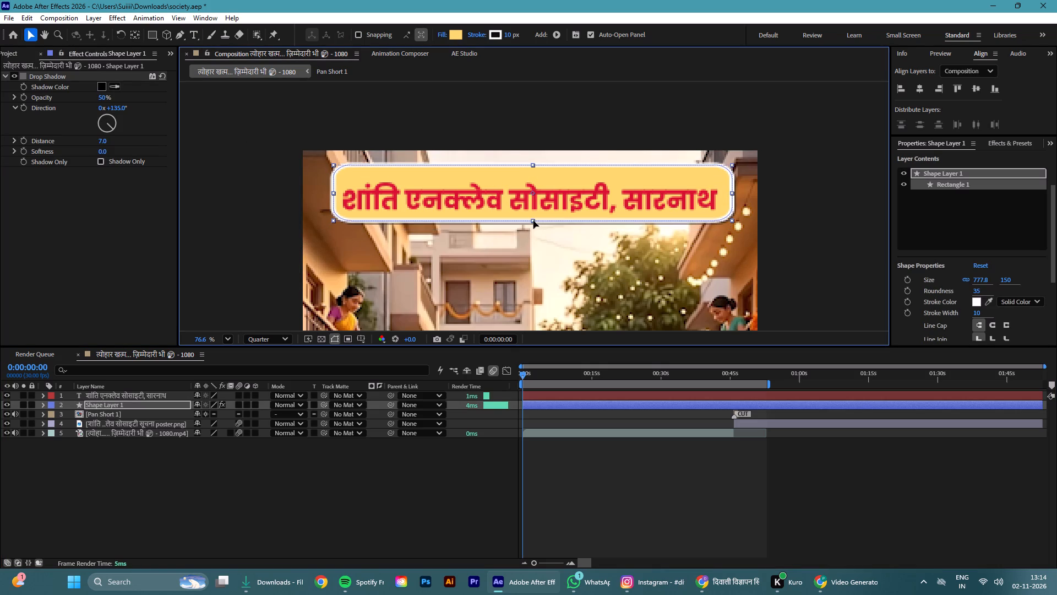
left_click(534, 219)
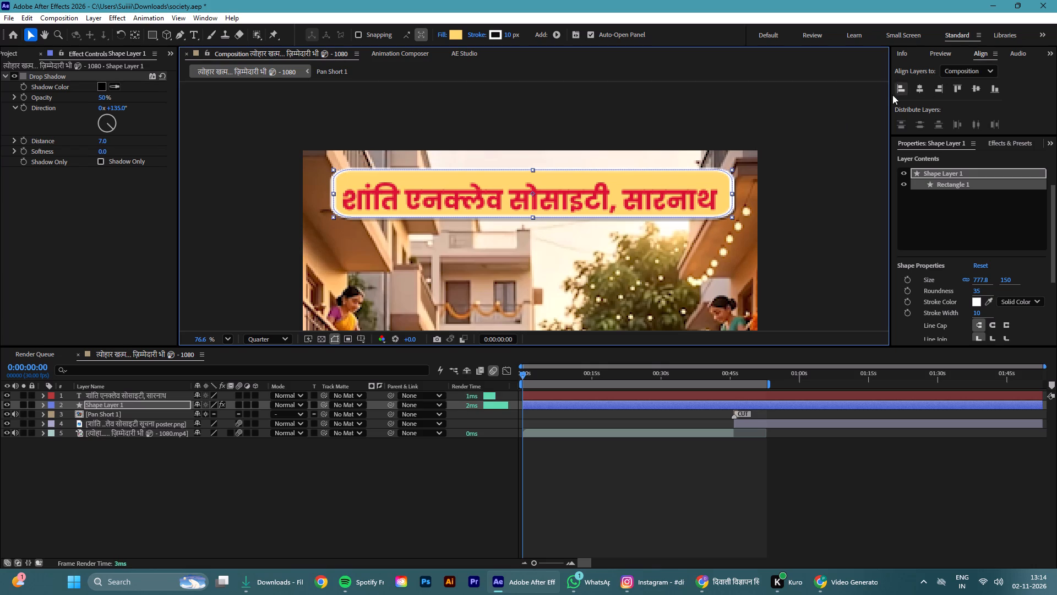
Center the yellow banner horizontally in the composition and nudge it down evenly around the society name.
left_click(923, 88)
key("shift+Down")
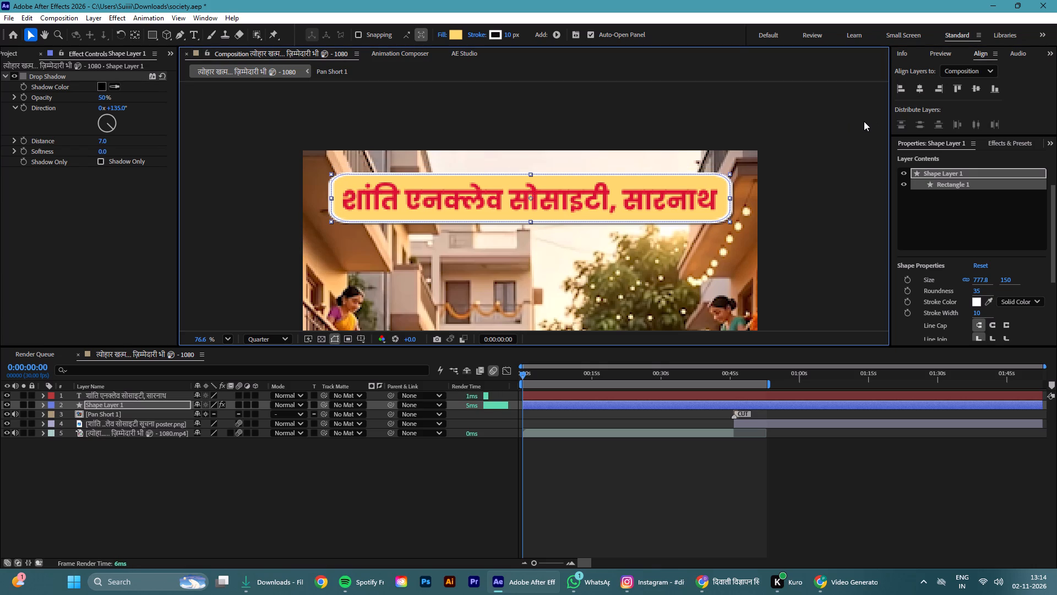
left_click(443, 504)
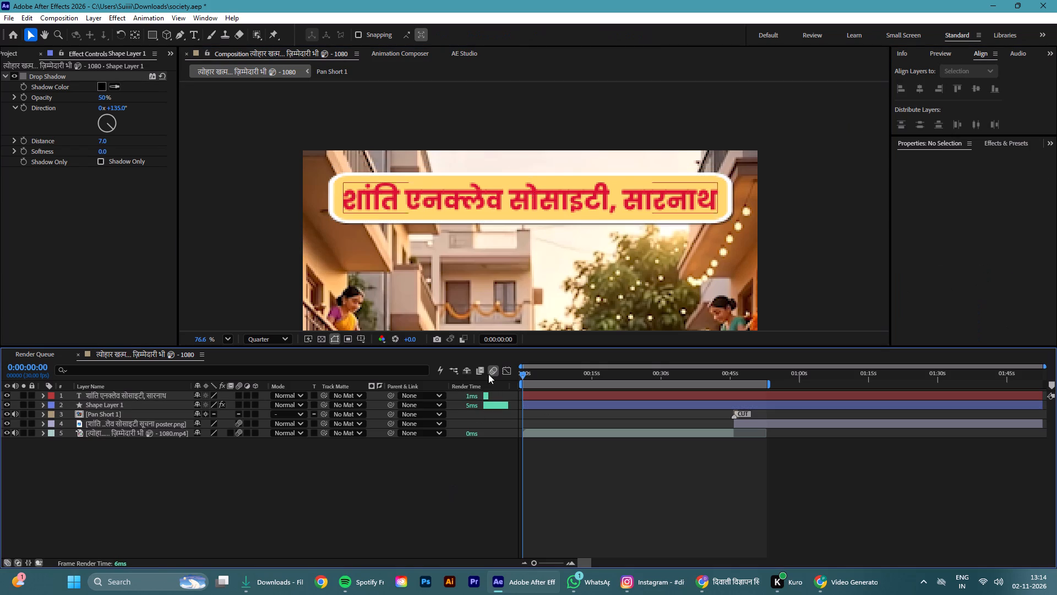
Examine the finished banner against the whole video frame and over the opening seconds of the timeline.
scroll(521, 319, "down", 8)
key("space")
key("space")
key("space")
key("space")
key("space")
key("space")
key("space")
key("space")
key("space")
key("space")
key("space")
key("space")
key("space")
key("space")
key("space")
key("space")
key("space")
key("space")
key("space")
key("space")
left_click_drag(585, 283, 611, 150)
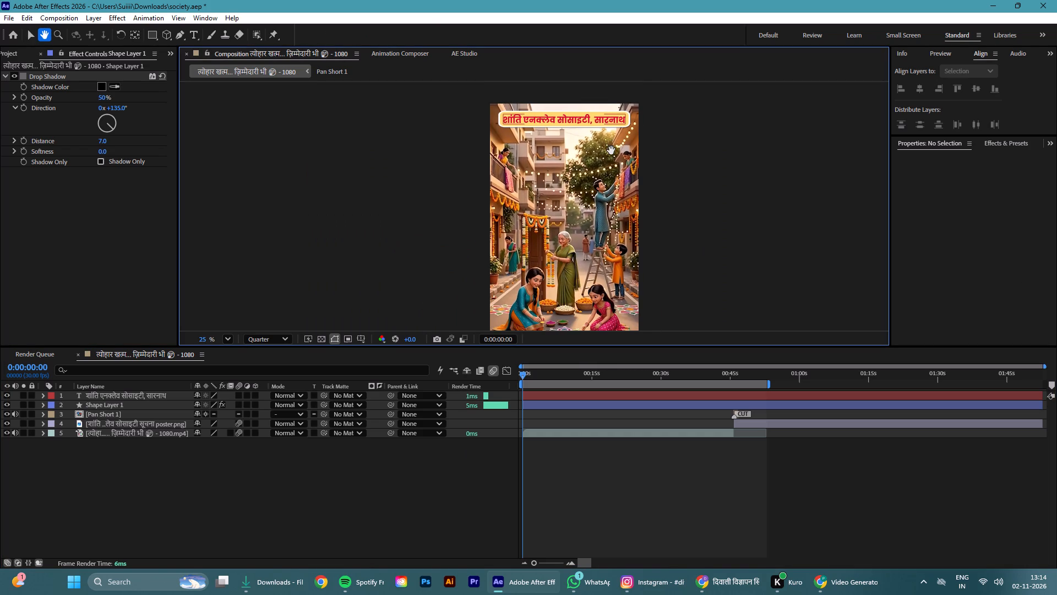
left_click_drag(611, 150, 607, 135)
scroll(608, 161, "down", 1)
key("space")
key("space")
key("space")
key("space")
key("space")
key("space")
key("space")
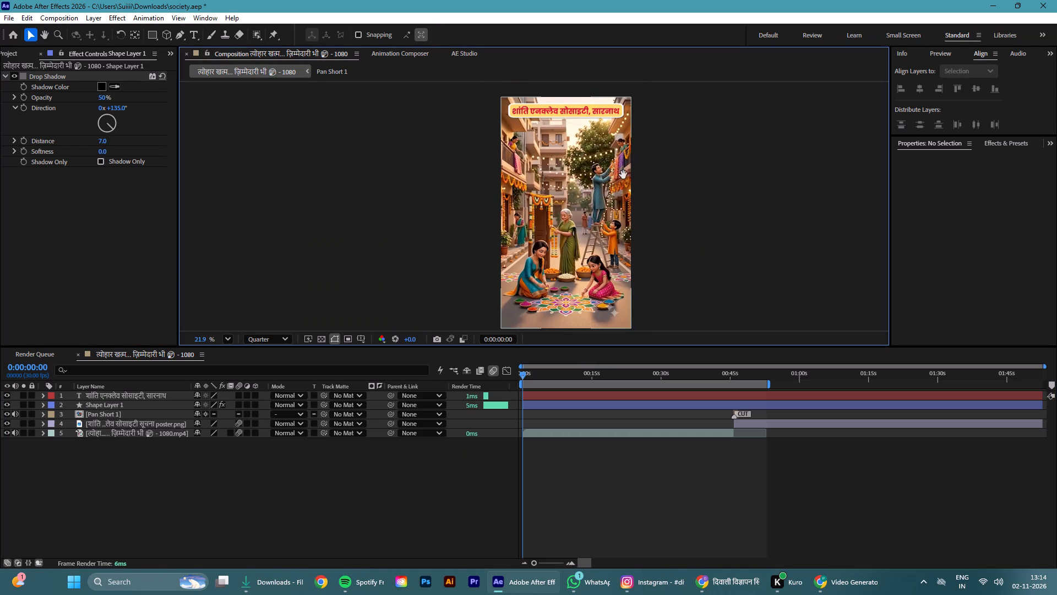
left_click(717, 178)
scroll(655, 101, "up", 4)
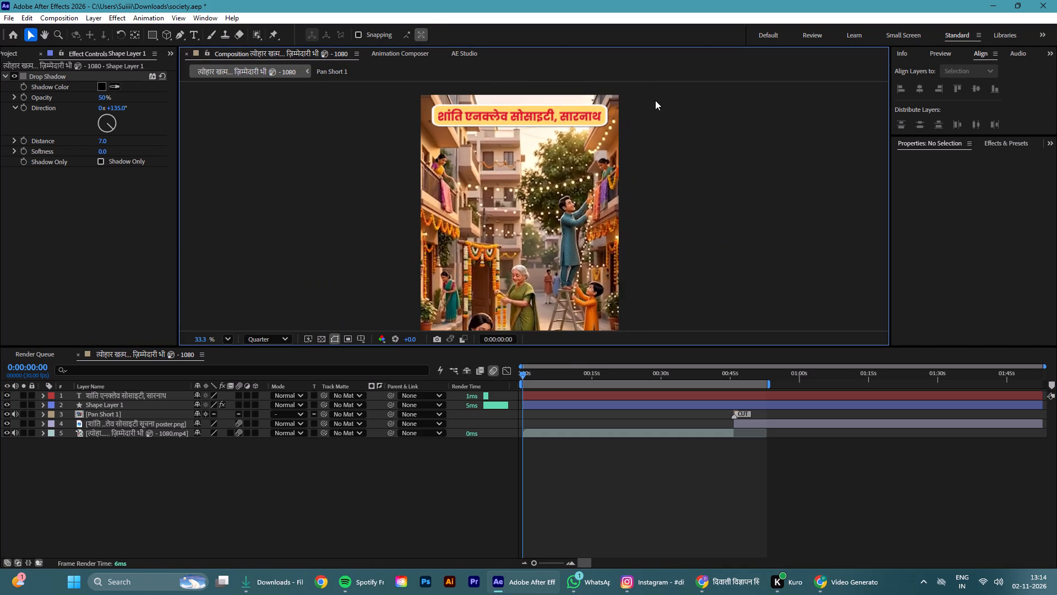
scroll(655, 100, "up", 1)
scroll(655, 100, "down", 4)
scroll(664, 181, "down", 1)
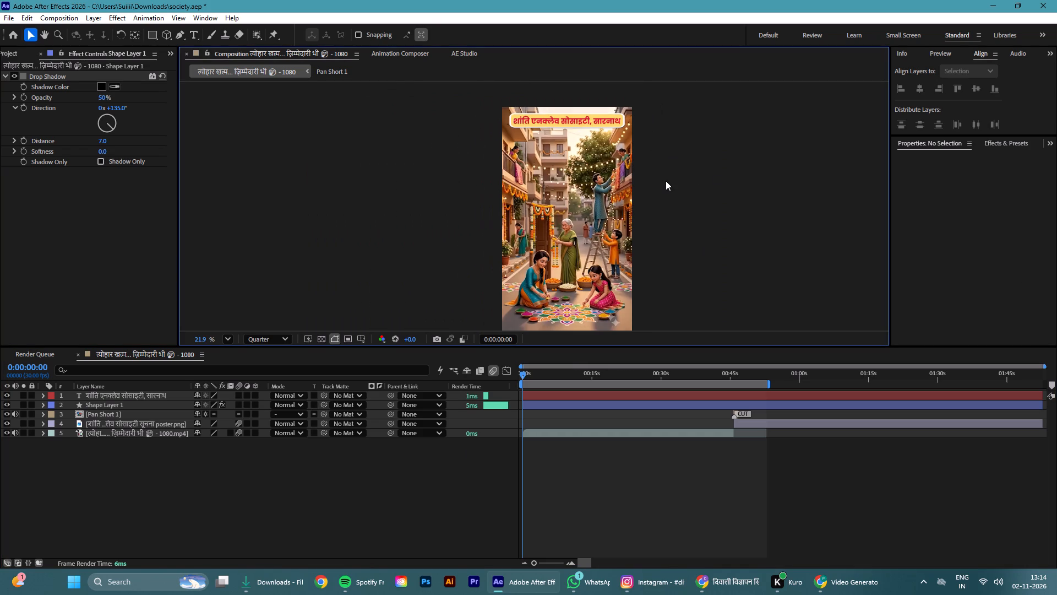
scroll(666, 181, "down", 2)
scroll(666, 181, "up", 1)
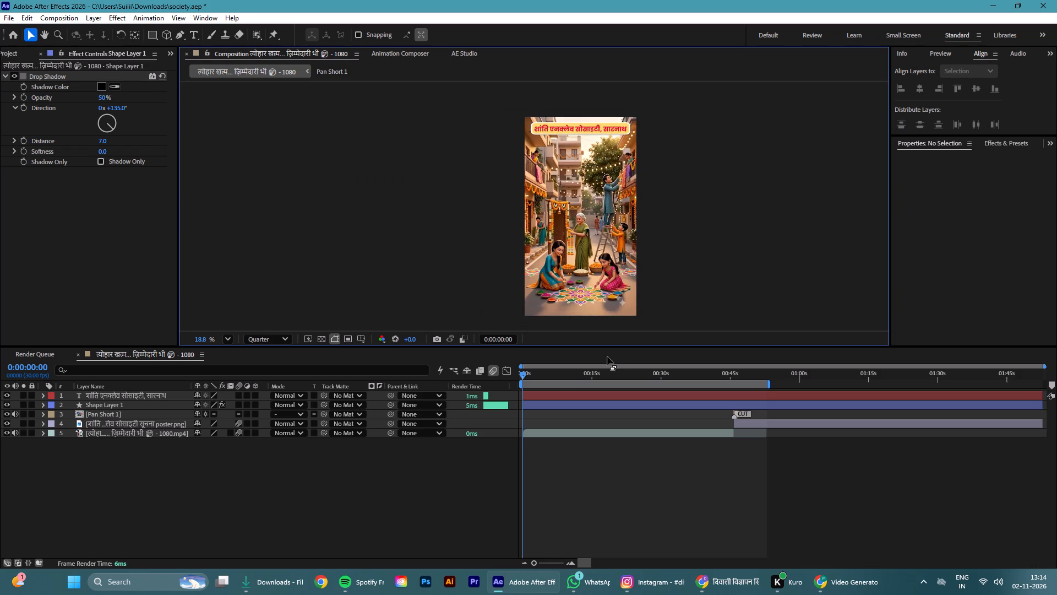
left_click(559, 374)
left_click_drag(559, 374, 449, 394)
left_click(526, 378)
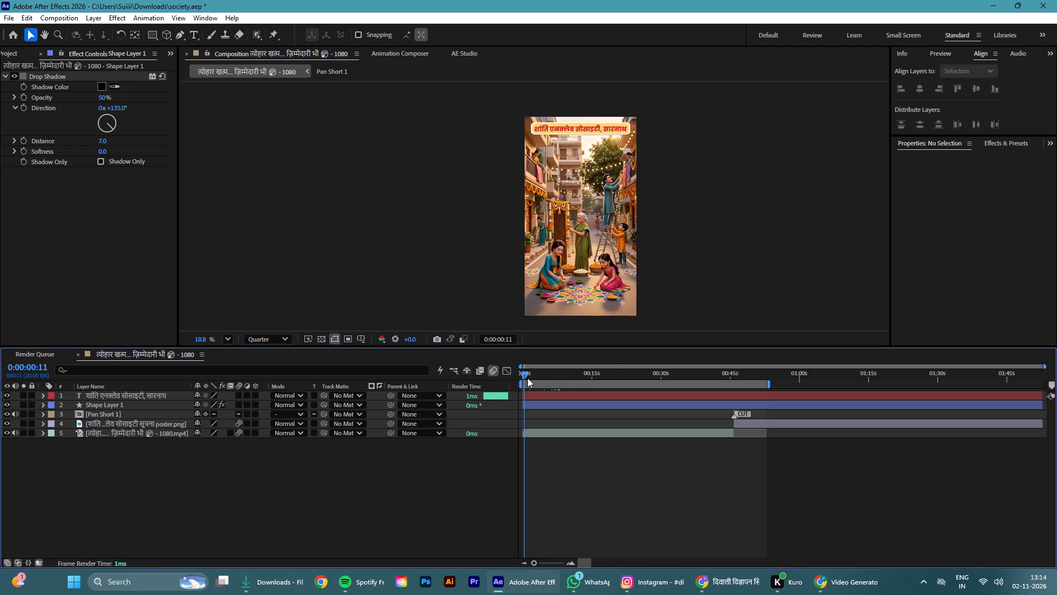
left_click(548, 376)
left_click_drag(556, 375, 416, 375)
left_click(428, 468)
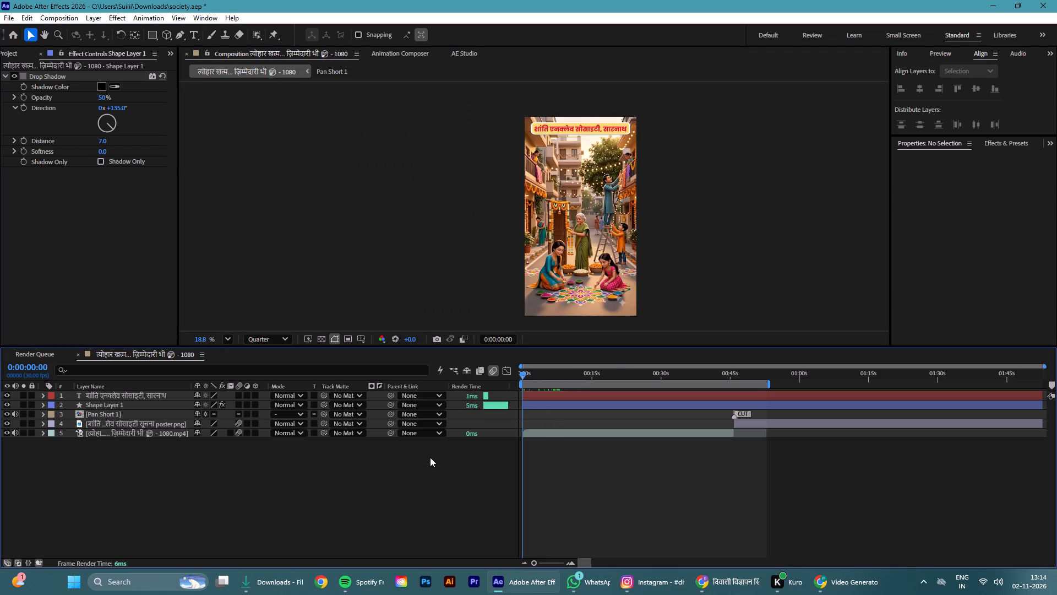
Save the project.
key("ctrl+s")
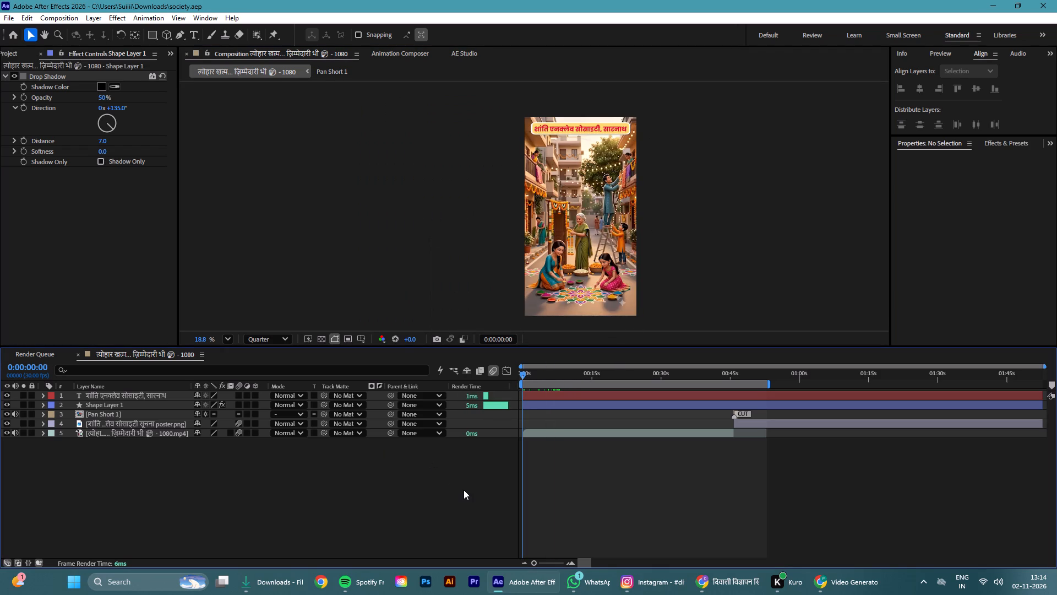
Play the composition from the start through the transition to the notice poster to check the banner.
left_click(464, 490)
key("space")
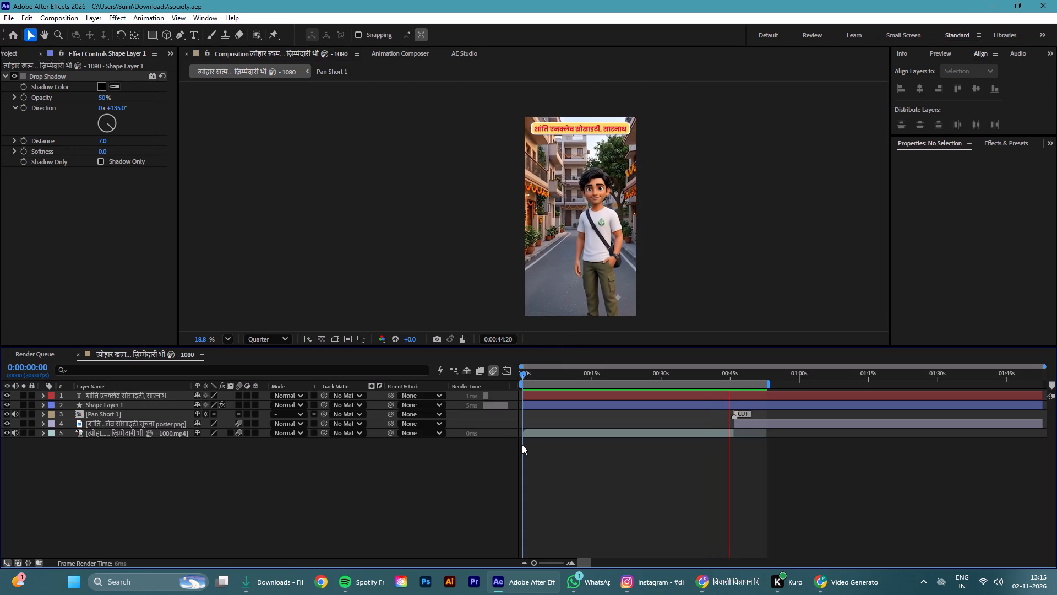
key("space")
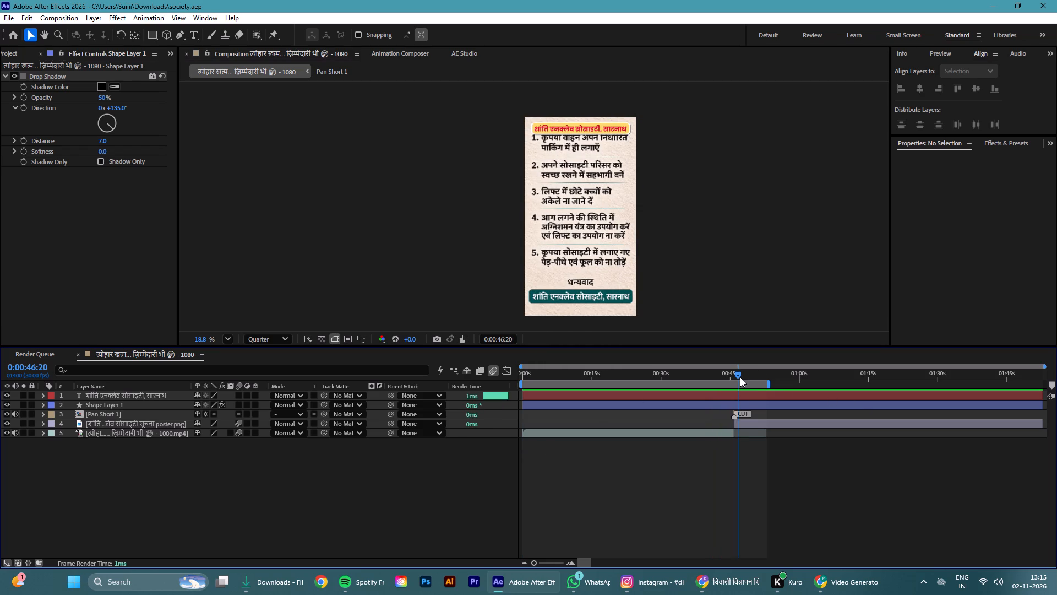
Move the Pan Short 1 transition layer to the top of the layer stack, above the society name text and banner.
left_click(91, 414)
left_click_drag(102, 413, 100, 407)
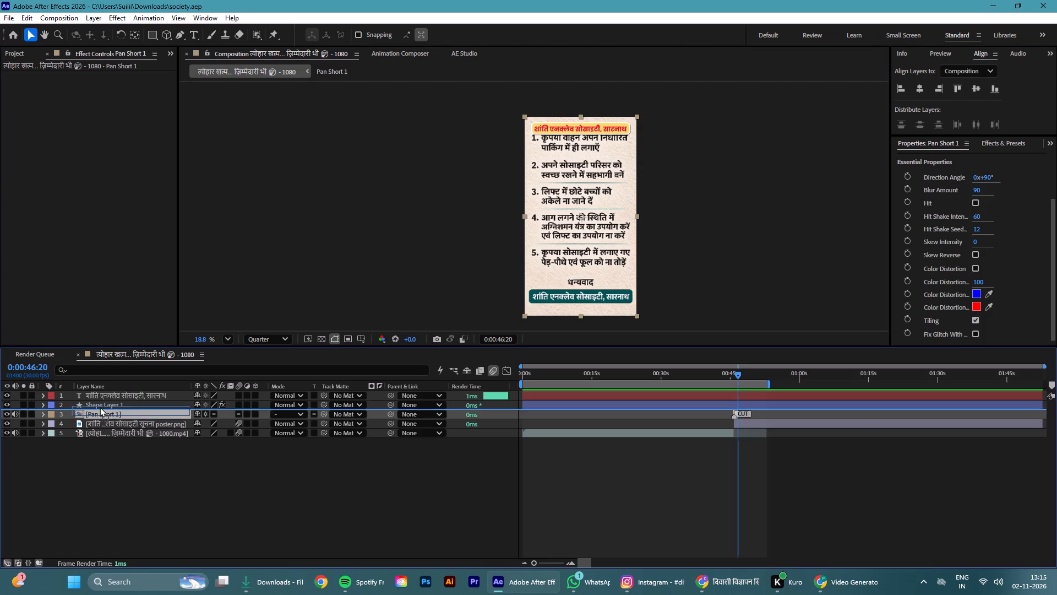
left_click_drag(100, 407, 102, 393)
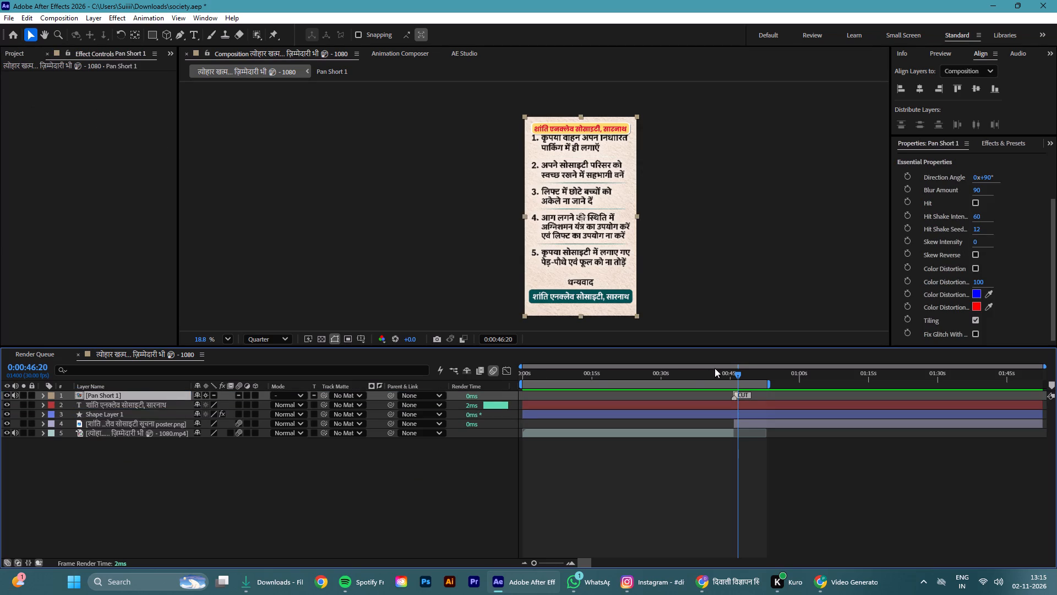
Trim the ends of the society name text and Shape Layer 1 at 0:00:45:25, where the notice poster takes over.
left_click(737, 374)
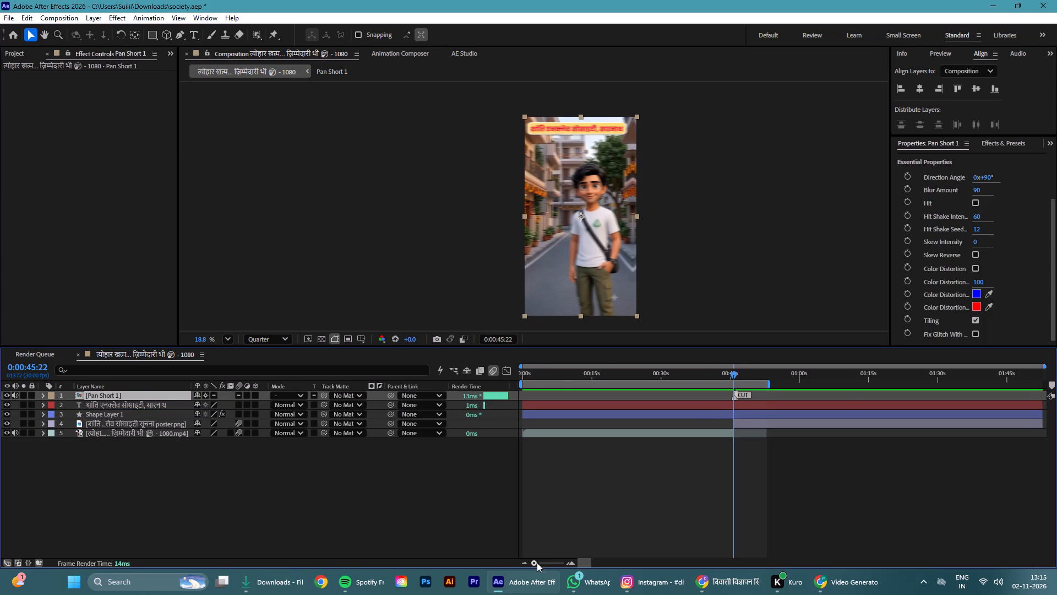
left_click_drag(535, 565, 587, 566)
left_click_drag(783, 375, 874, 399)
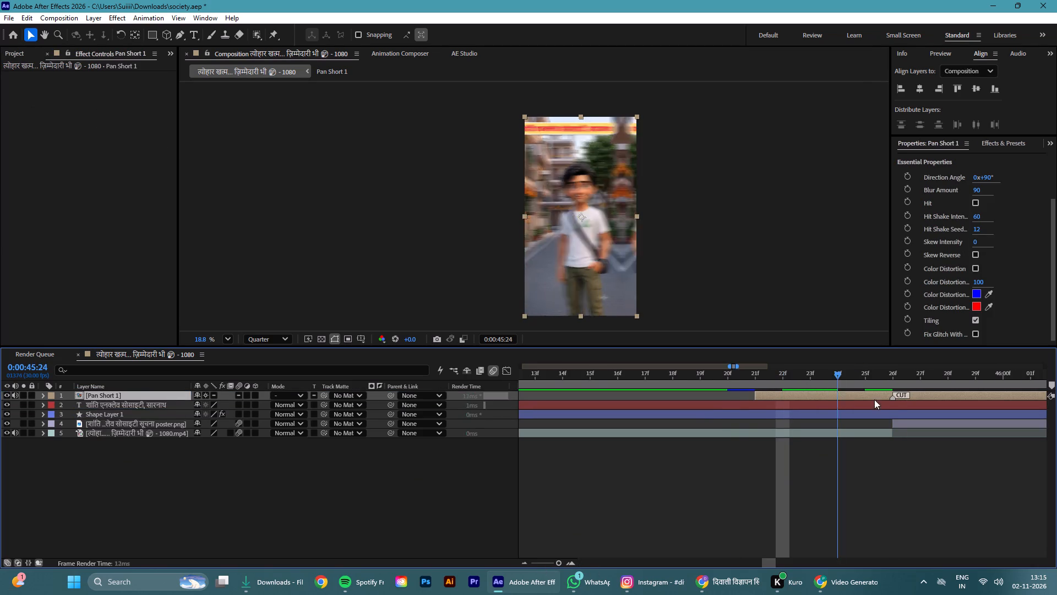
left_click_drag(874, 399, 877, 403)
left_click(875, 412)
left_click(876, 408, "ctrl")
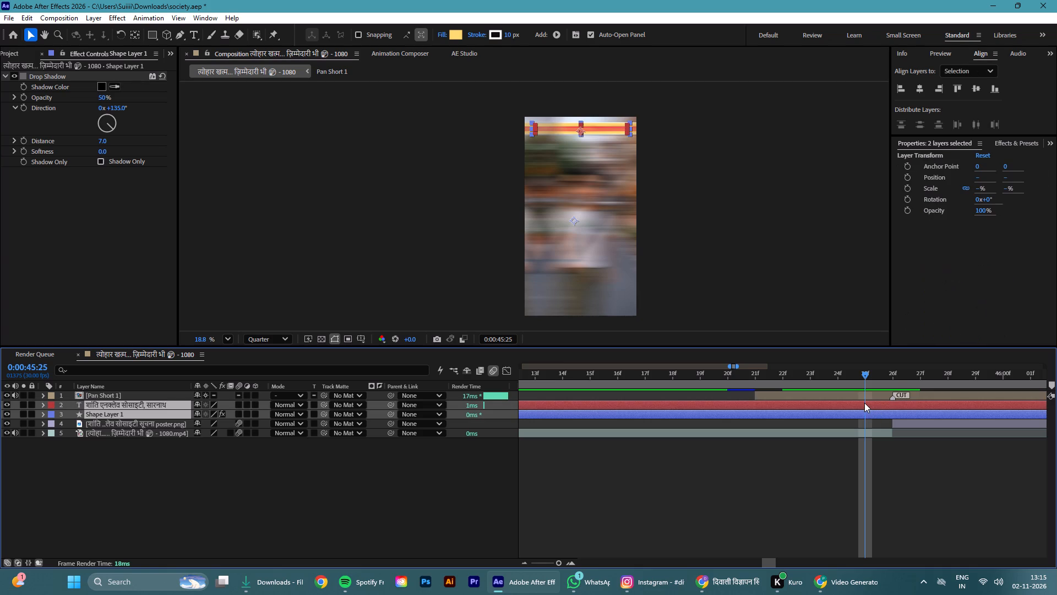
key("alt+bracketright")
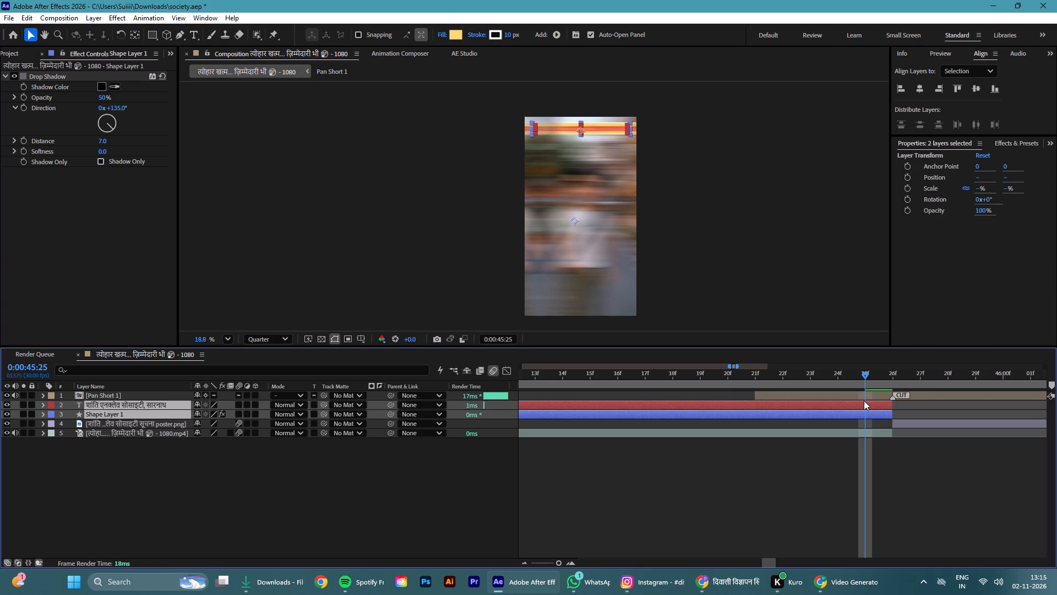
Save the project with the trimmed banner layers.
left_click_drag(557, 562, 501, 556)
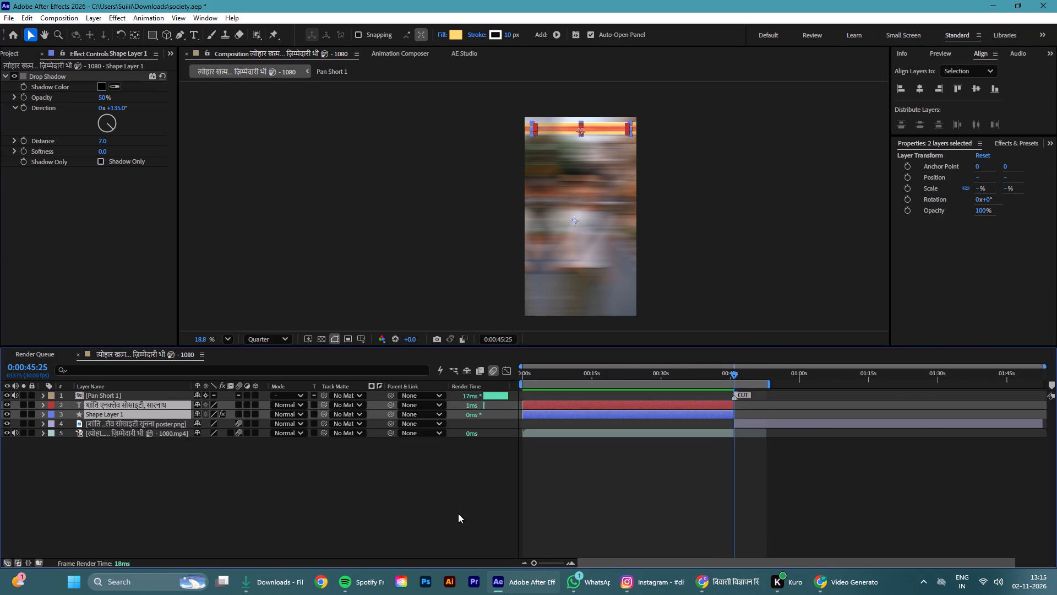
left_click(456, 509)
key("ctrl+s")
Play the transition into the notice poster to check the banner's ending, and return to the composition's start.
key("space")
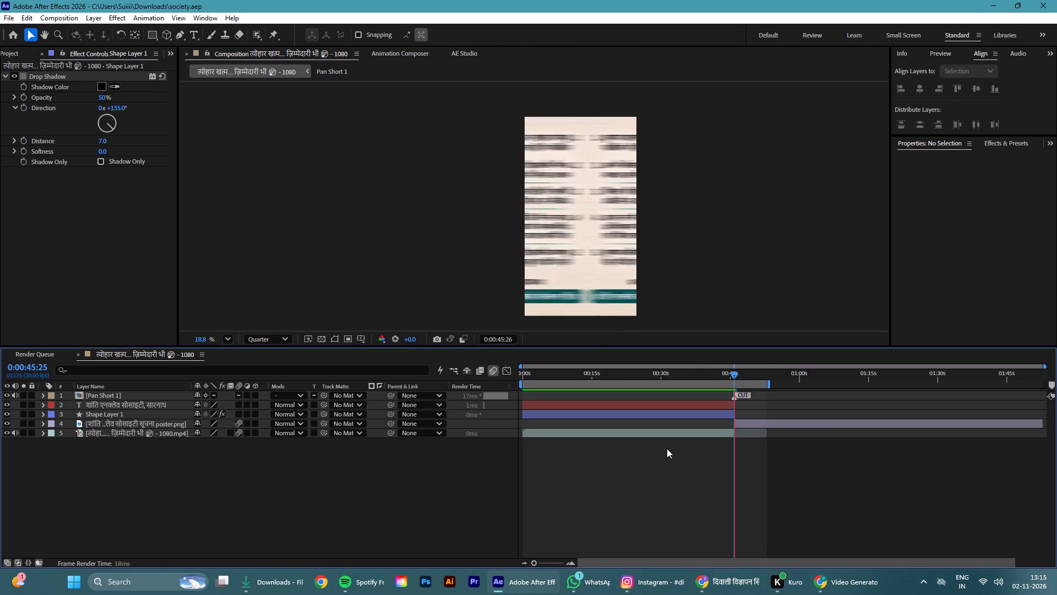
key("space")
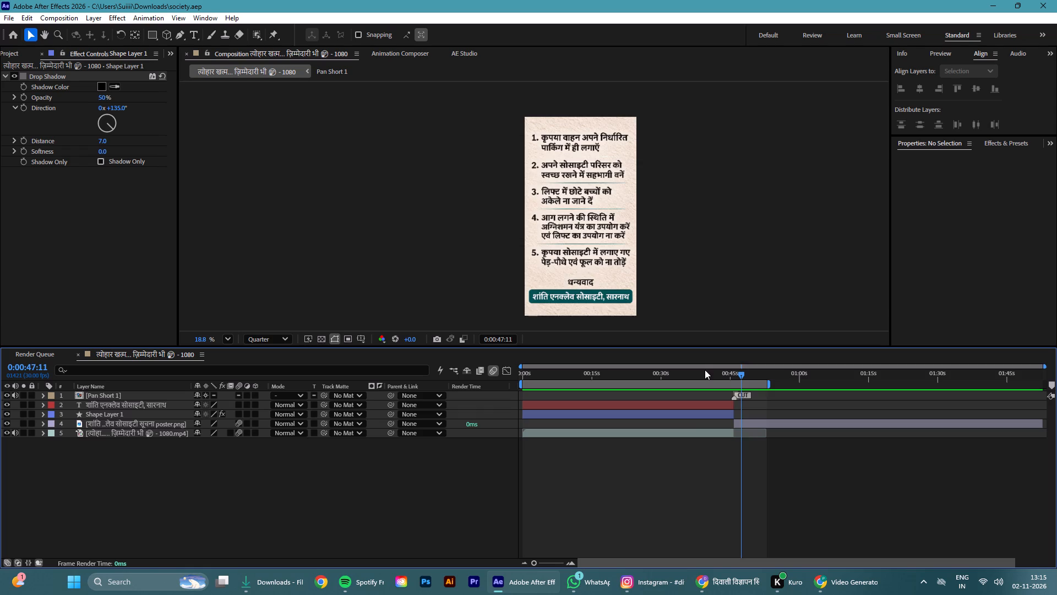
left_click(705, 370)
left_click_drag(704, 373, 453, 391)
left_click(452, 483)
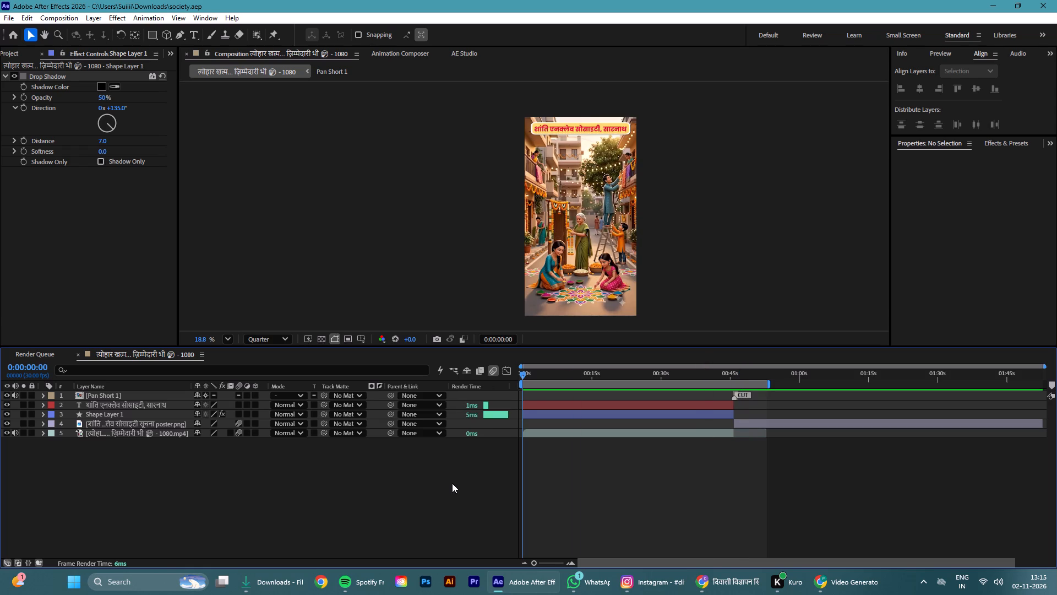
Save the project and add the festival video composition to the render queue.
key("ctrl+s")
left_click(440, 491)
key("ctrl+m")
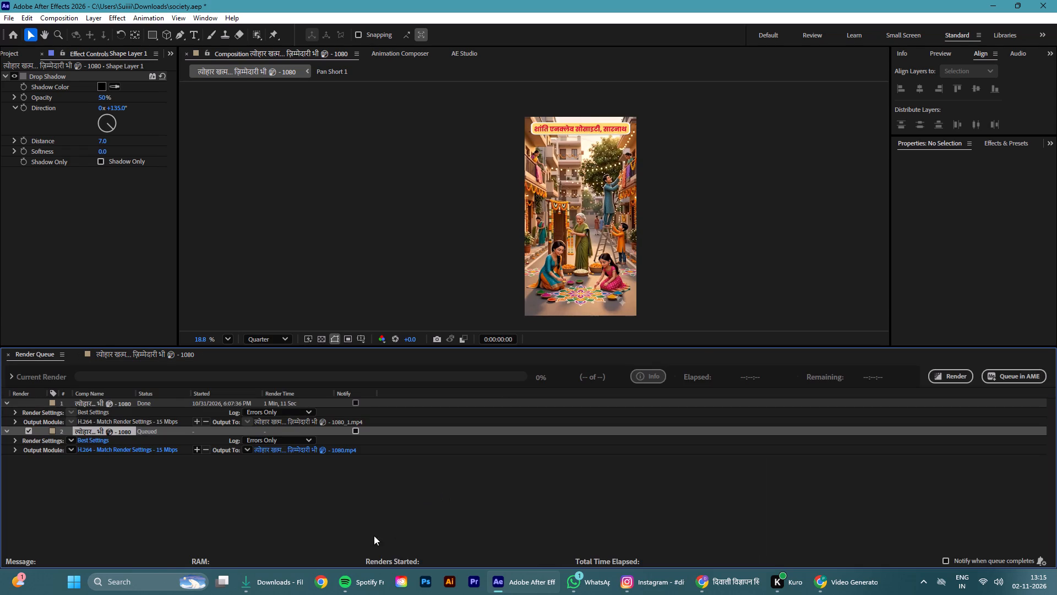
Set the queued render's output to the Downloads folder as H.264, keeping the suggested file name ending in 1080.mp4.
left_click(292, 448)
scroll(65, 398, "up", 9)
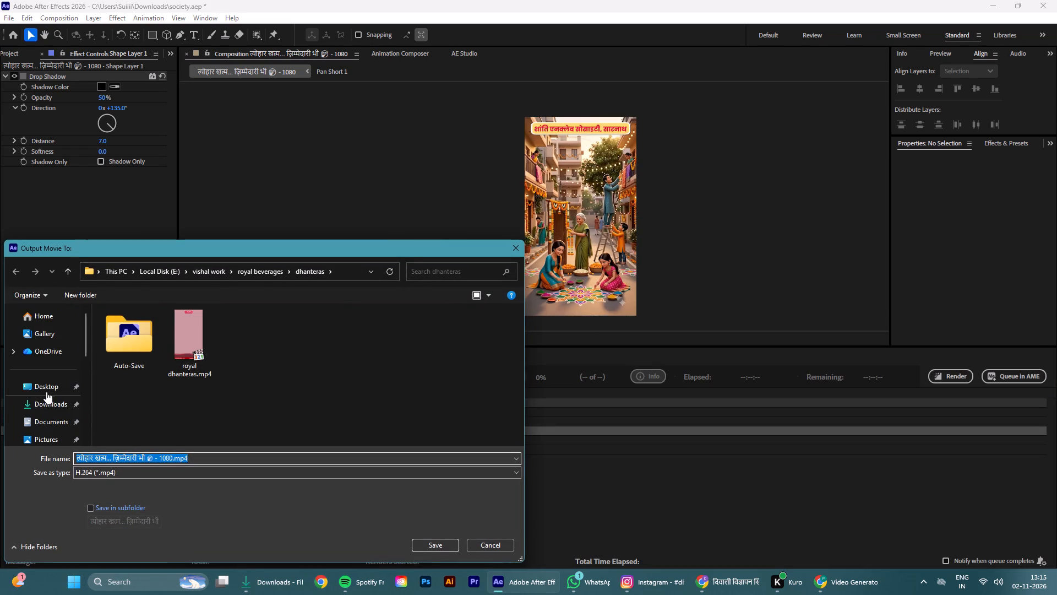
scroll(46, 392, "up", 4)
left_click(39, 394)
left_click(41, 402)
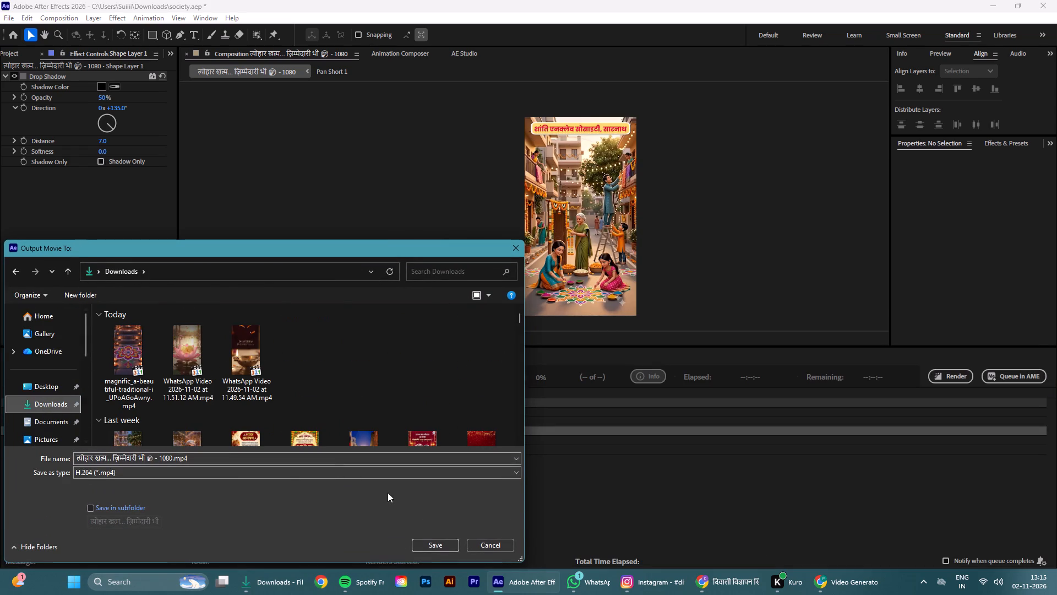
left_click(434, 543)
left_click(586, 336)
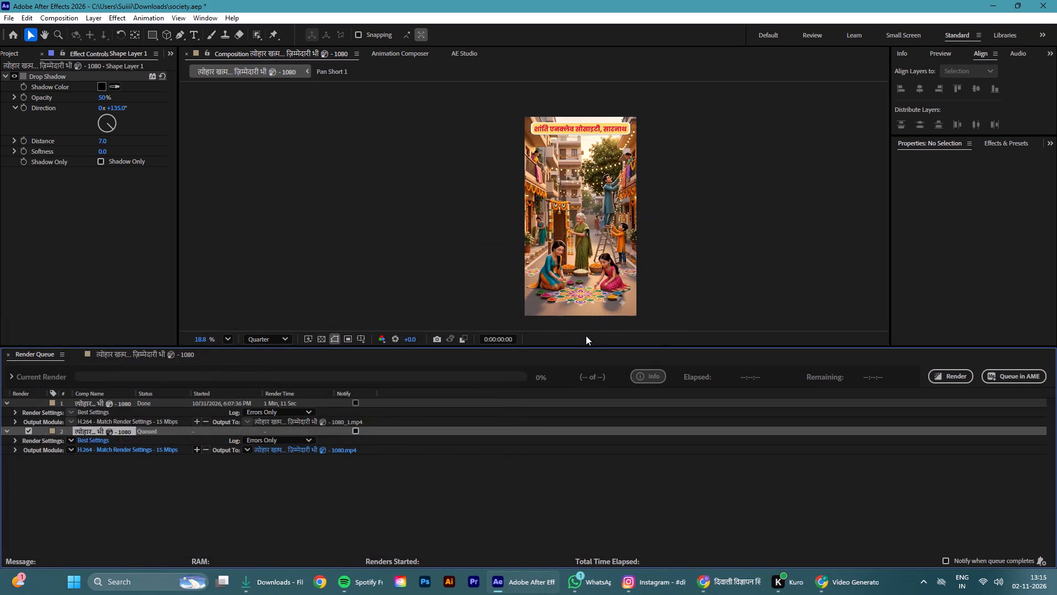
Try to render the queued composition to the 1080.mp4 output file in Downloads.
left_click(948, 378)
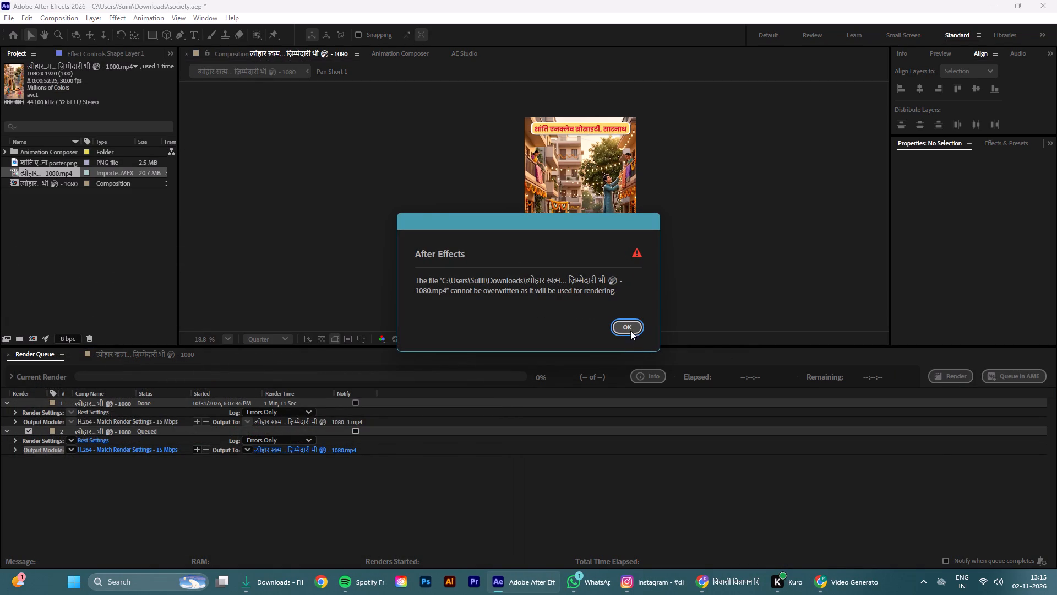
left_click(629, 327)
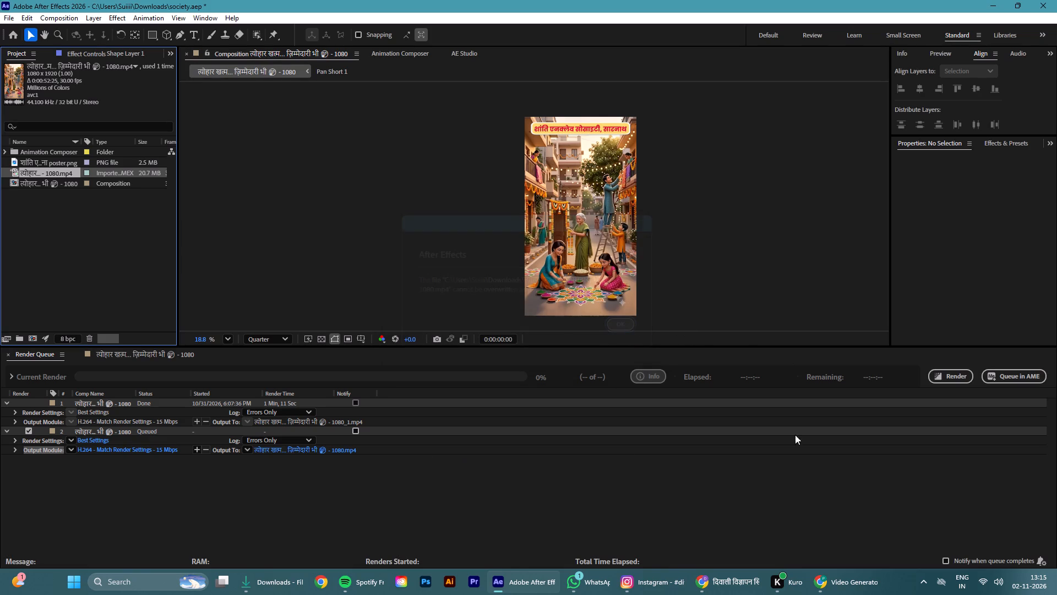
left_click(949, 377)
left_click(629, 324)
Change the queued render's output file to the existing festival video ending in 1080_1.mp4 in the Downloads folder.
left_click(303, 450)
scroll(39, 388, "up", 9)
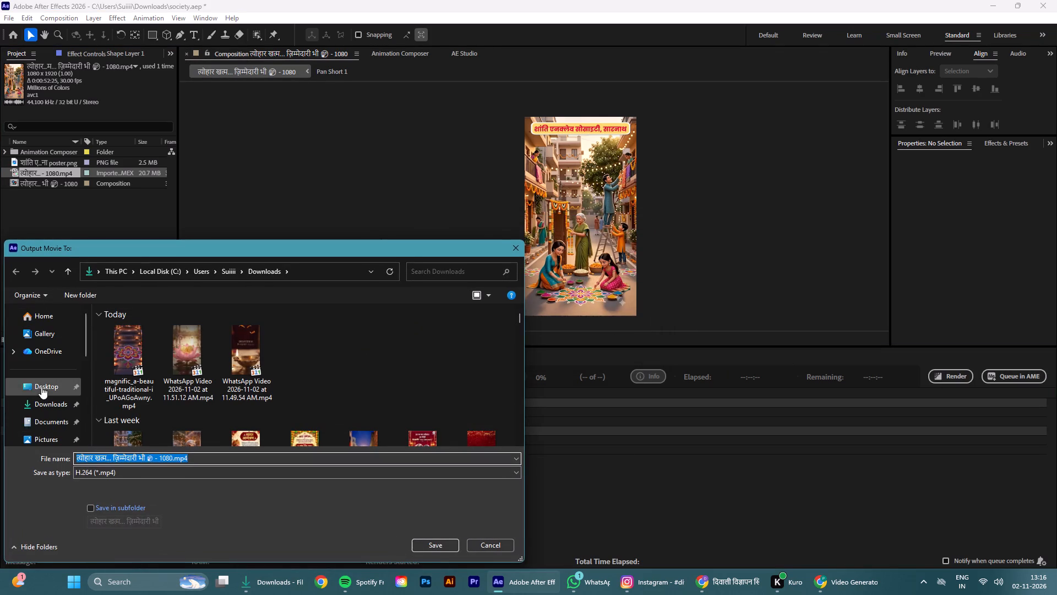
scroll(41, 387, "up", 4)
left_click(41, 405)
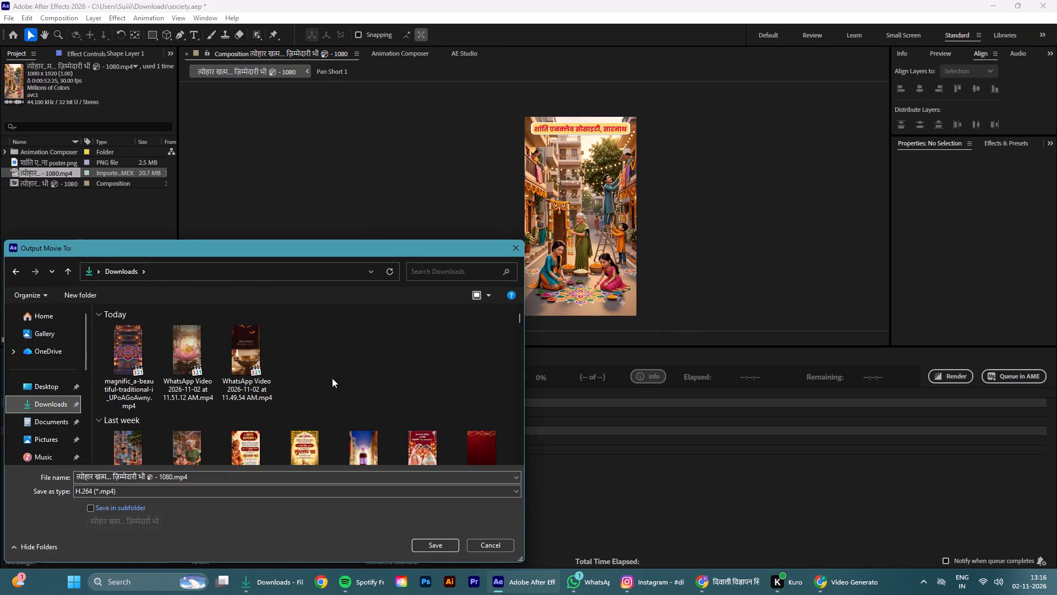
scroll(409, 370, "down", 1)
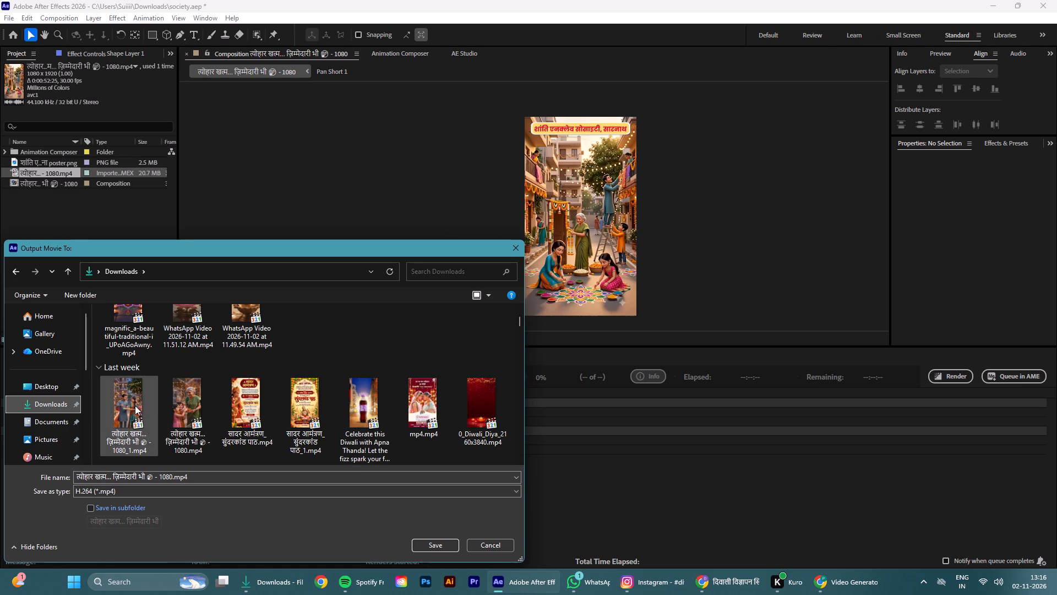
scroll(317, 390, "up", 1)
scroll(335, 370, "down", 1)
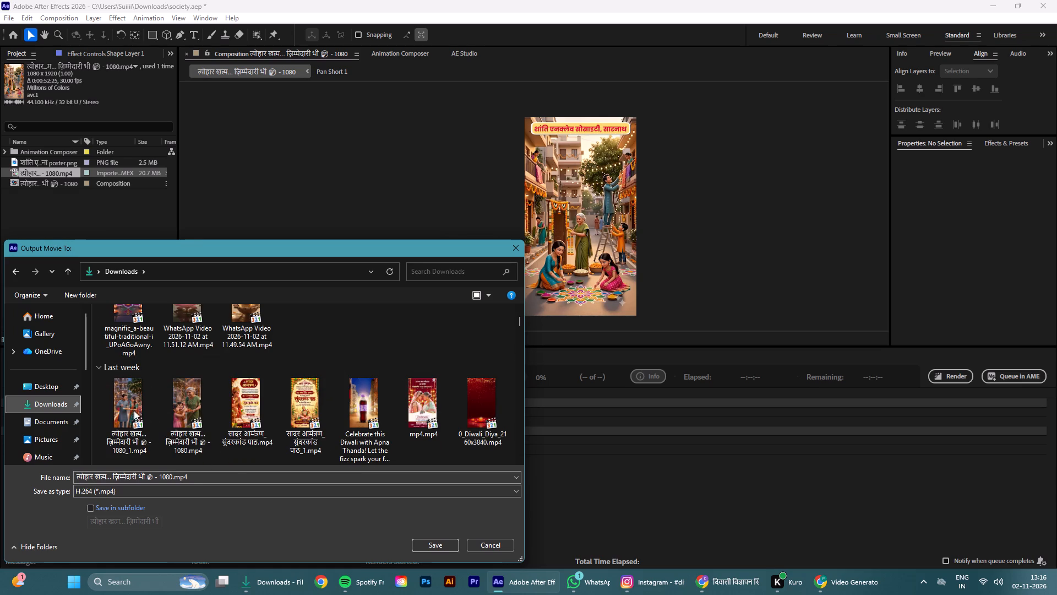
left_click(126, 408)
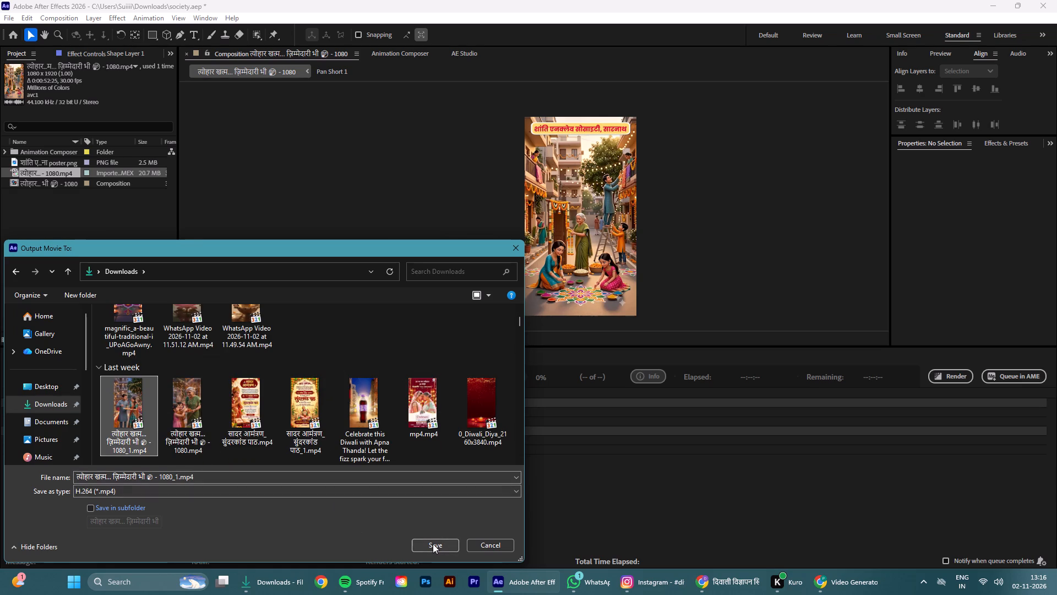
Accept the existing festival video ending in 1080_1.mp4 in Downloads as the queued render's output file.
left_click(433, 544)
left_click(587, 329)
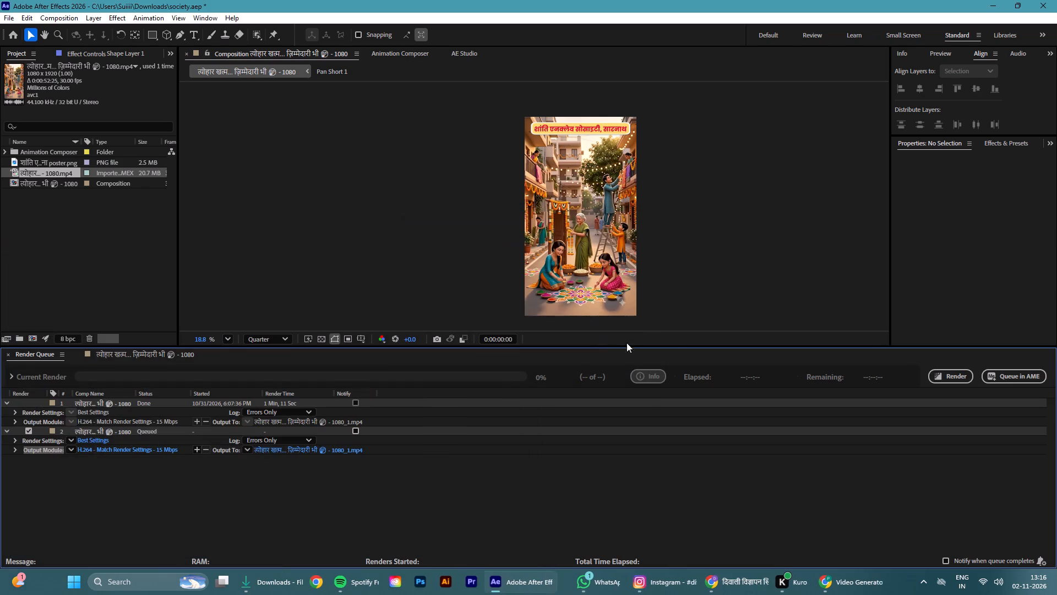
Start rendering the queued festival composition to the 1080_1.mp4 output, overwriting the existing file.
left_click(951, 380)
left_click(590, 326)
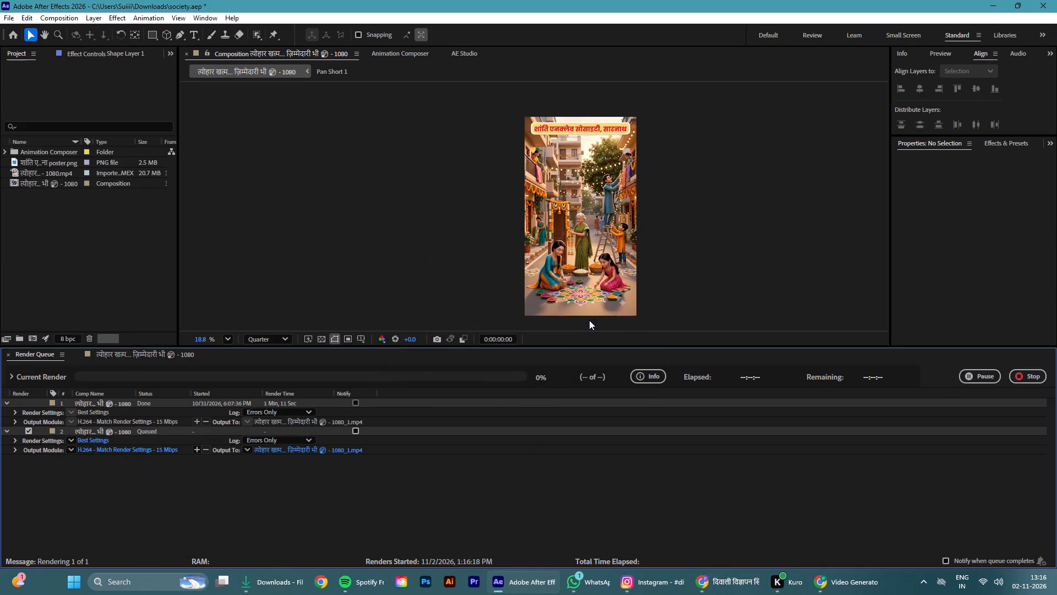